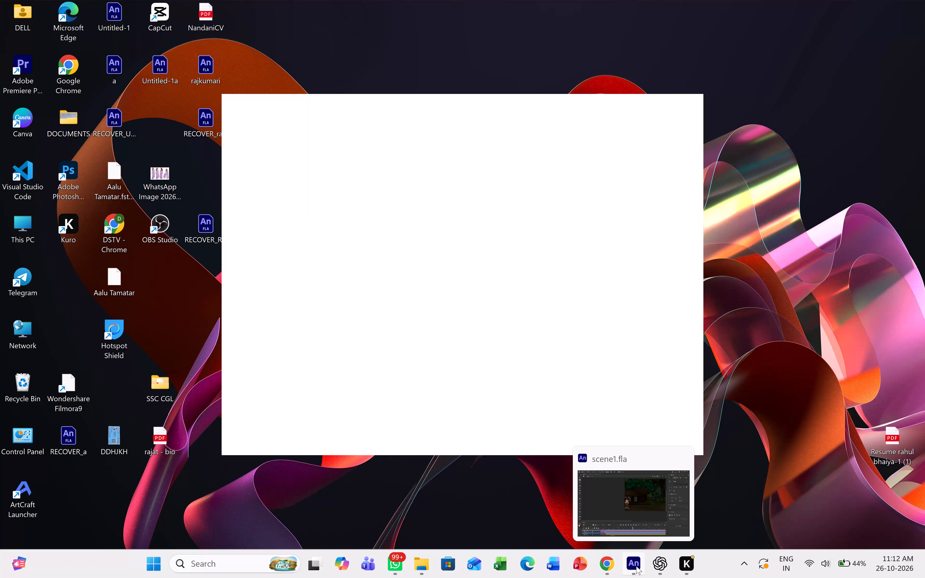
Switch to scene1.fla in Animate and review Scene 15's animation by scrubbing and playing from about frame 164.
{"action": "left_click", "coordinate": [633, 537]}
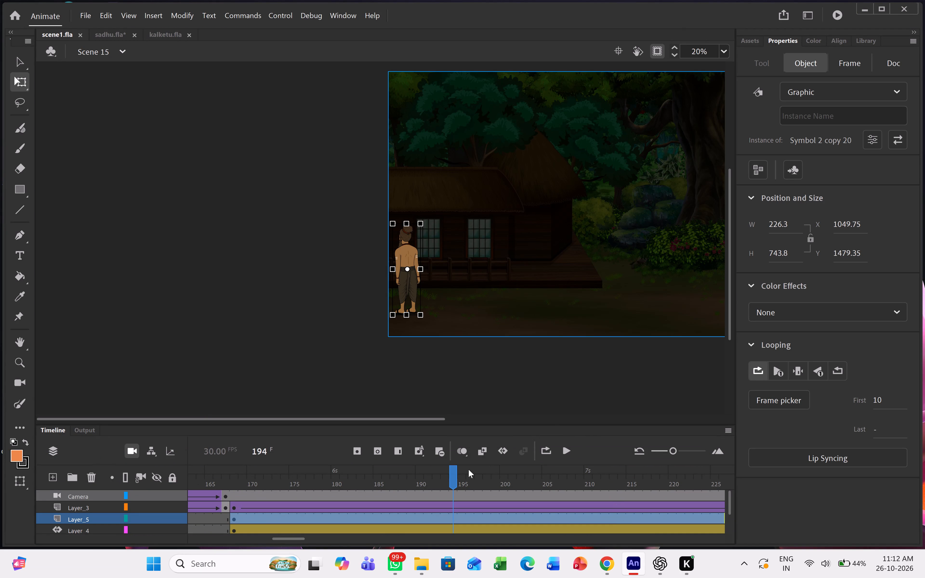
{"action": "left_click_drag", "start_coordinate": [453, 474], "coordinate": [323, 473]}
{"action": "right_click_drag", "start_coordinate": [410, 473], "coordinate": [391, 473]}
{"action": "right_click_drag", "start_coordinate": [360, 473], "coordinate": [350, 473]}
{"action": "left_click_drag", "start_coordinate": [320, 473], "coordinate": [243, 483]}
{"action": "left_click_drag", "start_coordinate": [225, 484], "coordinate": [196, 488]}
{"action": "left_click", "coordinate": [223, 474]}
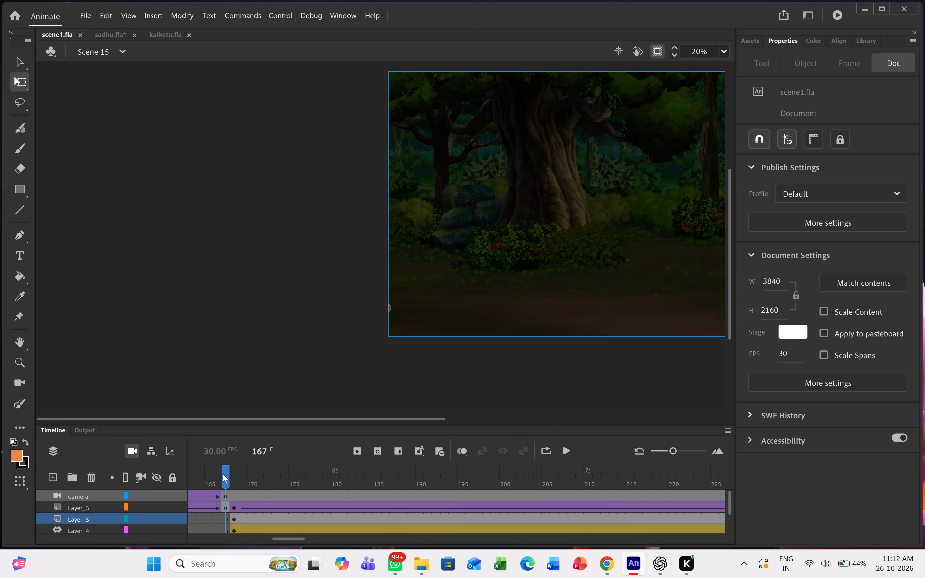
{"action": "left_click_drag", "start_coordinate": [223, 474], "coordinate": [230, 477]}
{"action": "left_click_drag", "start_coordinate": [233, 477], "coordinate": [200, 481]}
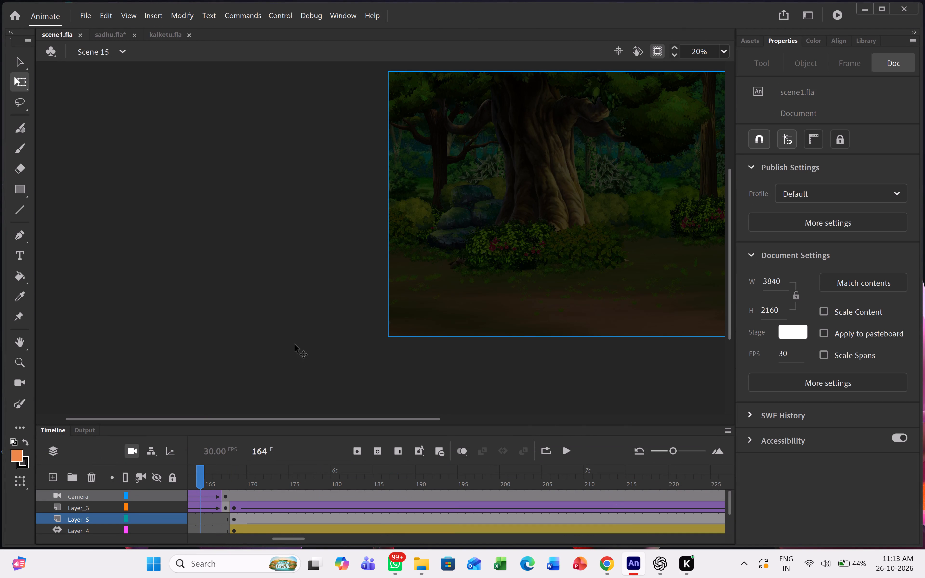
{"action": "scroll", "coordinate": [637, 309], "scroll_direction": "down", "scroll_amount": 4, "text": "ctrl"}
{"action": "scroll", "coordinate": [442, 300], "scroll_direction": "up", "scroll_amount": 6, "text": "ctrl"}
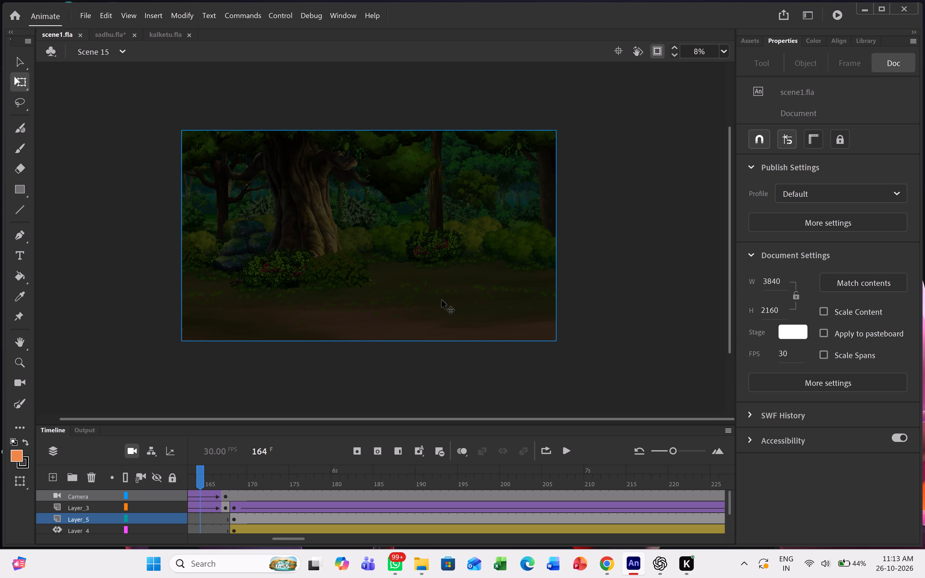
{"action": "left_click", "coordinate": [562, 449]}
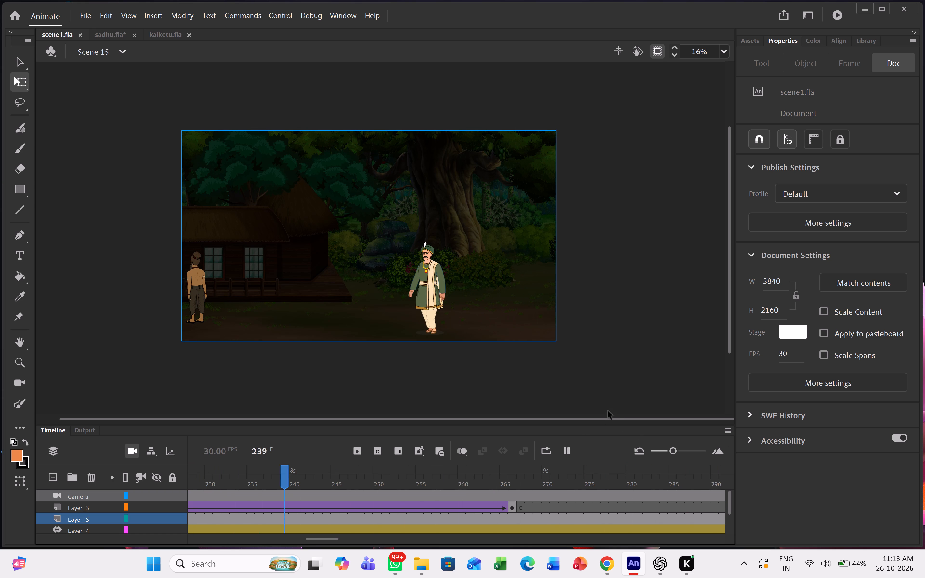
{"action": "left_click", "coordinate": [565, 450]}
{"action": "left_click_drag", "start_coordinate": [479, 476], "coordinate": [457, 473]}
{"action": "left_click_drag", "start_coordinate": [441, 471], "coordinate": [350, 471]}
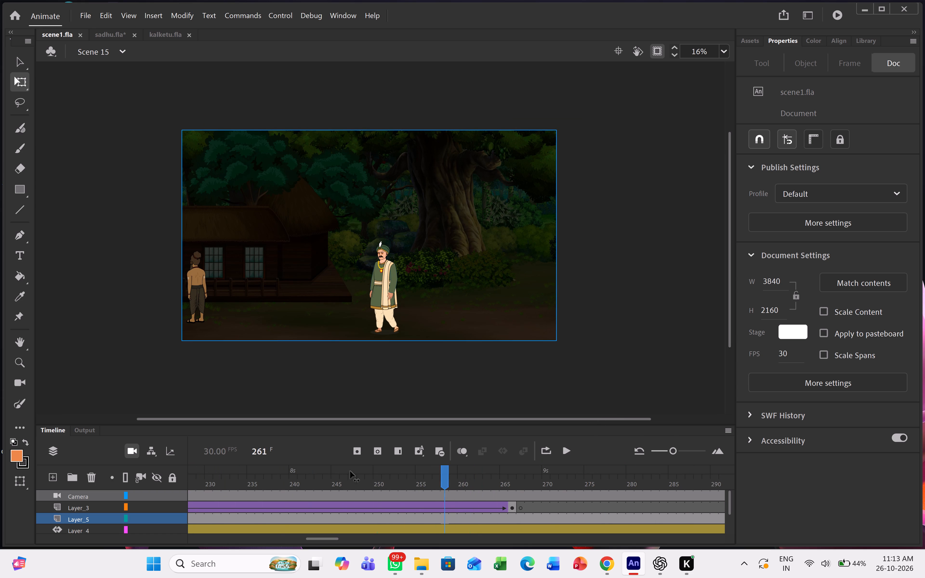
Scrub back through Scene 15 and replay it to check the turbaned man's walk on Layer_3 and where it ends.
{"action": "left_click_drag", "start_coordinate": [350, 471], "coordinate": [9, 471]}
{"action": "left_click", "coordinate": [9, 471]}
{"action": "left_click_drag", "start_coordinate": [9, 471], "coordinate": [190, 474]}
{"action": "left_click_drag", "start_coordinate": [191, 478], "coordinate": [188, 478]}
{"action": "left_click_drag", "start_coordinate": [181, 478], "coordinate": [161, 477]}
{"action": "left_click_drag", "start_coordinate": [156, 475], "coordinate": [116, 470]}
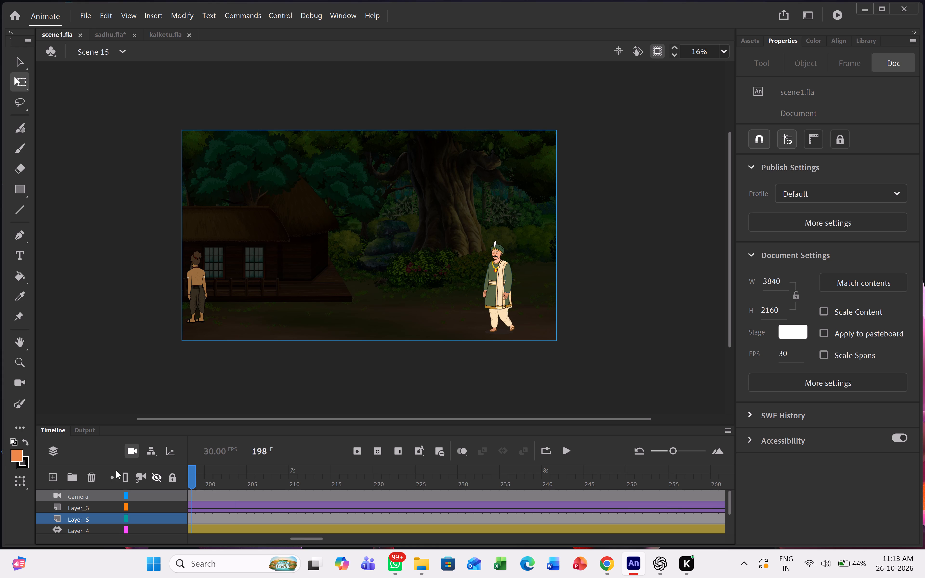
{"action": "left_click_drag", "start_coordinate": [116, 470], "coordinate": [70, 469]}
{"action": "left_click", "coordinate": [68, 469]}
{"action": "left_click_drag", "start_coordinate": [313, 542], "coordinate": [284, 540]}
{"action": "double_click", "coordinate": [357, 479]}
{"action": "left_click", "coordinate": [564, 452]}
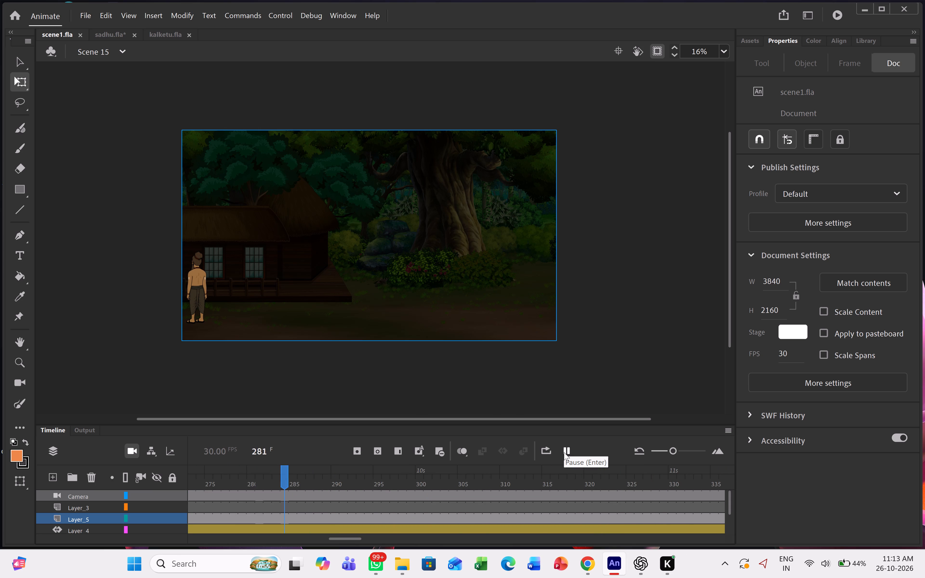
{"action": "left_click", "coordinate": [564, 452]}
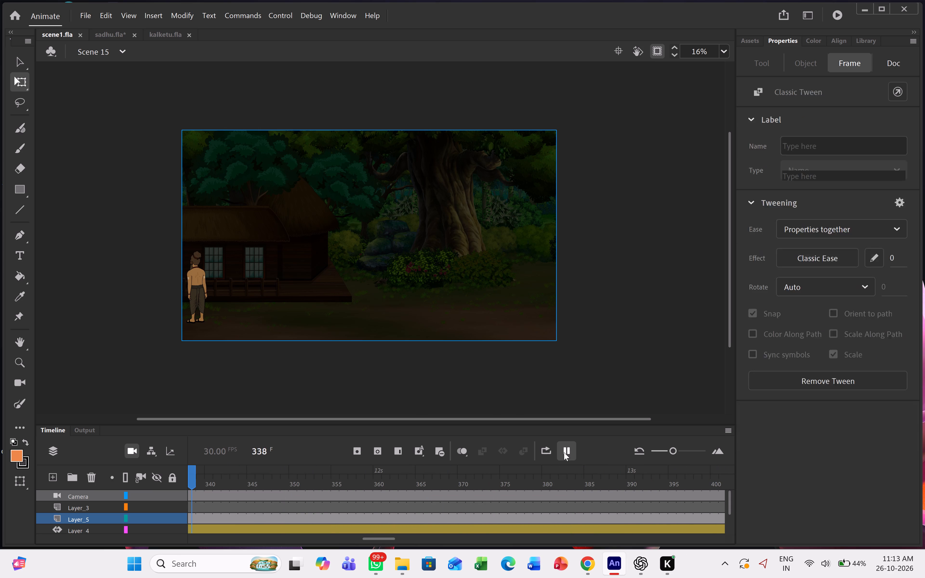
Extend the turbaned man's walk tween on Layer_3 by moving its ending keyframe from frame 267 to frame 300.
{"action": "left_click_drag", "start_coordinate": [369, 539], "coordinate": [321, 540]}
{"action": "left_click", "coordinate": [372, 509]}
{"action": "left_click_drag", "start_coordinate": [371, 508], "coordinate": [381, 507]}
{"action": "left_click_drag", "start_coordinate": [382, 507], "coordinate": [453, 505]}
{"action": "left_click_drag", "start_coordinate": [454, 505], "coordinate": [643, 505]}
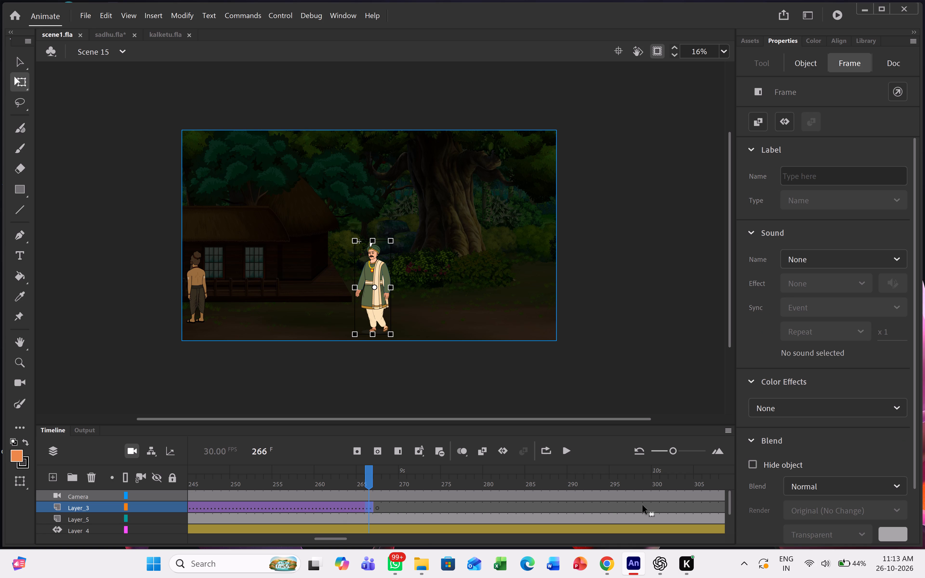
{"action": "left_click_drag", "start_coordinate": [643, 505], "coordinate": [657, 506]}
{"action": "left_click", "coordinate": [657, 506]}
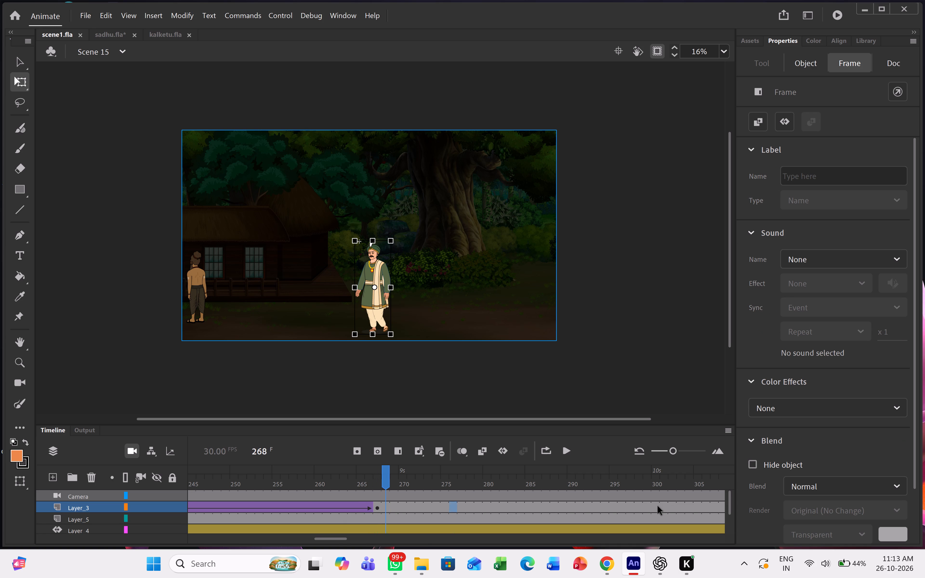
{"action": "left_click", "coordinate": [379, 507]}
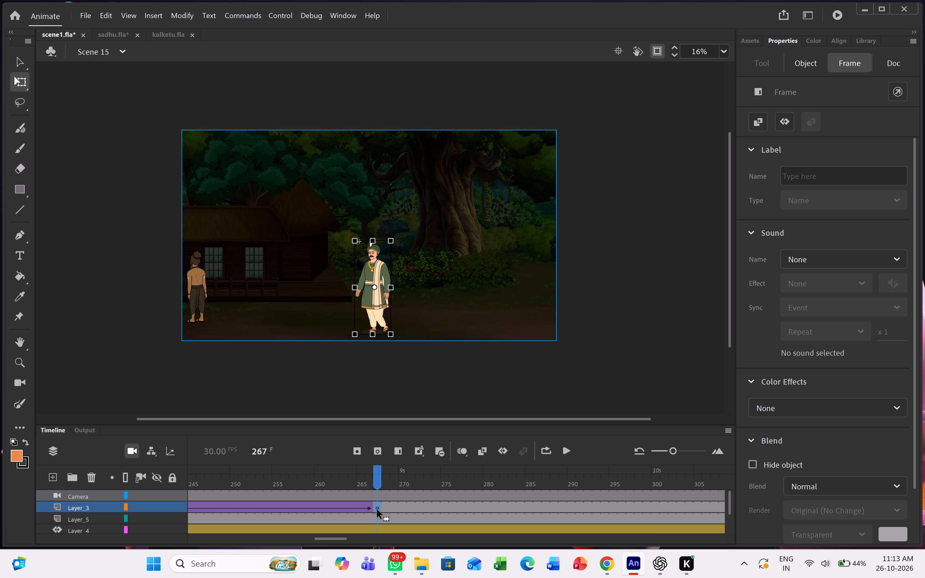
{"action": "left_click_drag", "start_coordinate": [378, 508], "coordinate": [664, 505]}
{"action": "left_click_drag", "start_coordinate": [664, 505], "coordinate": [655, 506]}
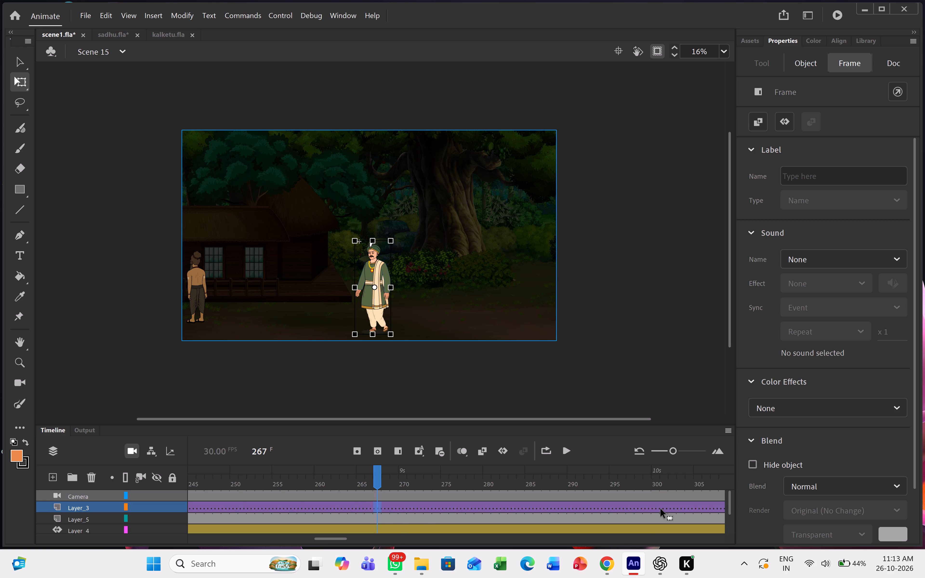
Scrub and play Scene 15 from about frame 167 past frame 300 to check the timing of the slower walk.
{"action": "left_click_drag", "start_coordinate": [658, 479], "coordinate": [577, 486]}
{"action": "left_click", "coordinate": [570, 488]}
{"action": "right_click_drag", "start_coordinate": [570, 488], "coordinate": [547, 488]}
{"action": "right_click_drag", "start_coordinate": [469, 496], "coordinate": [446, 497]}
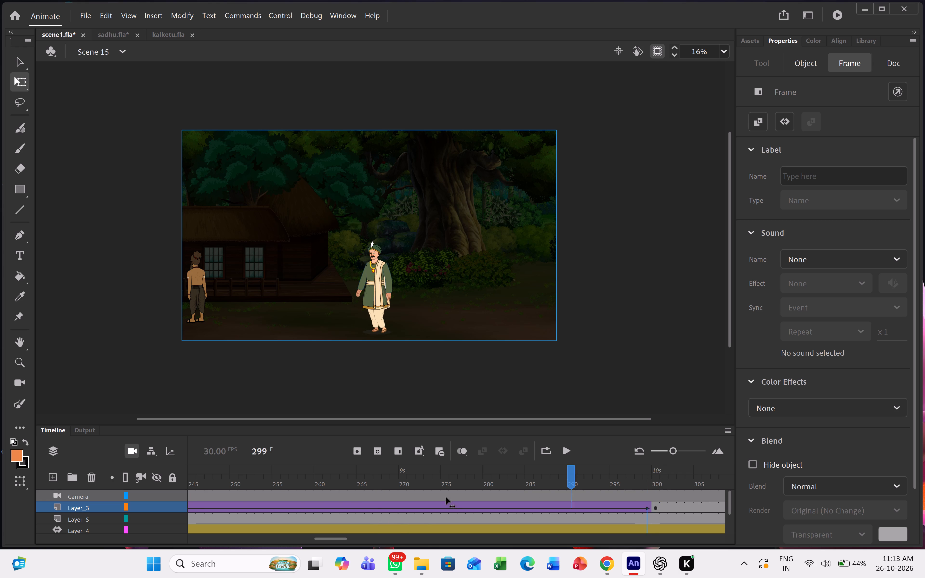
{"action": "right_click_drag", "start_coordinate": [446, 497], "coordinate": [455, 497]}
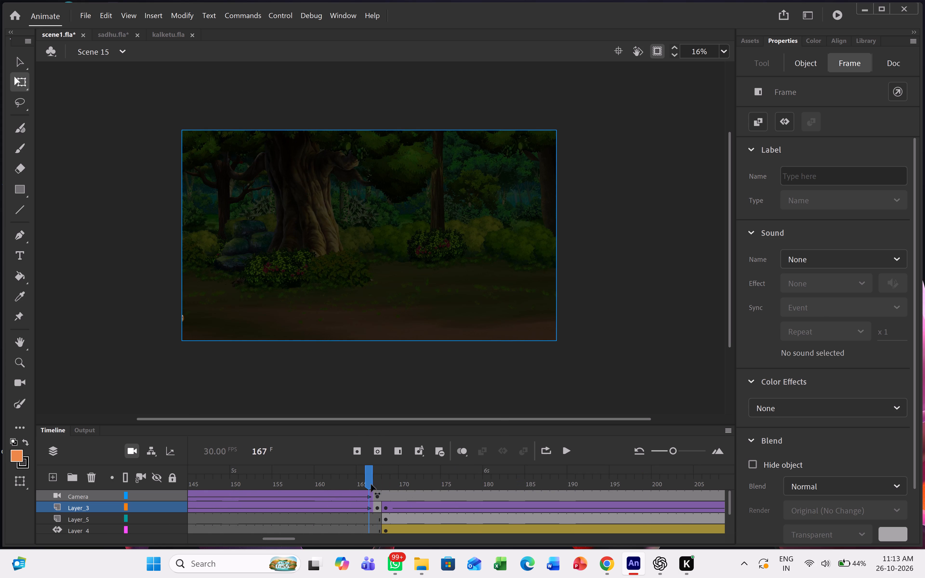
{"action": "left_click", "coordinate": [371, 485]}
{"action": "left_click", "coordinate": [563, 452]}
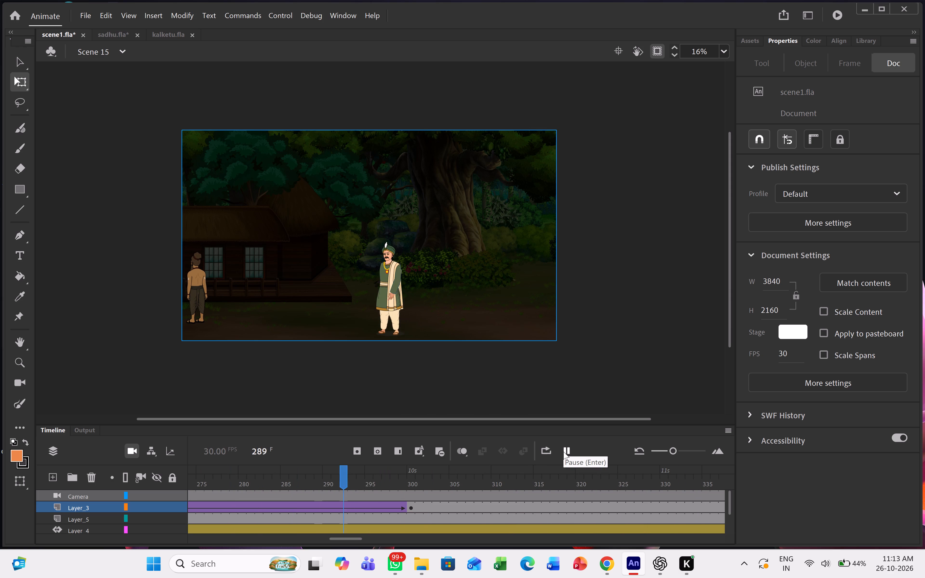
{"action": "left_click", "coordinate": [563, 452]}
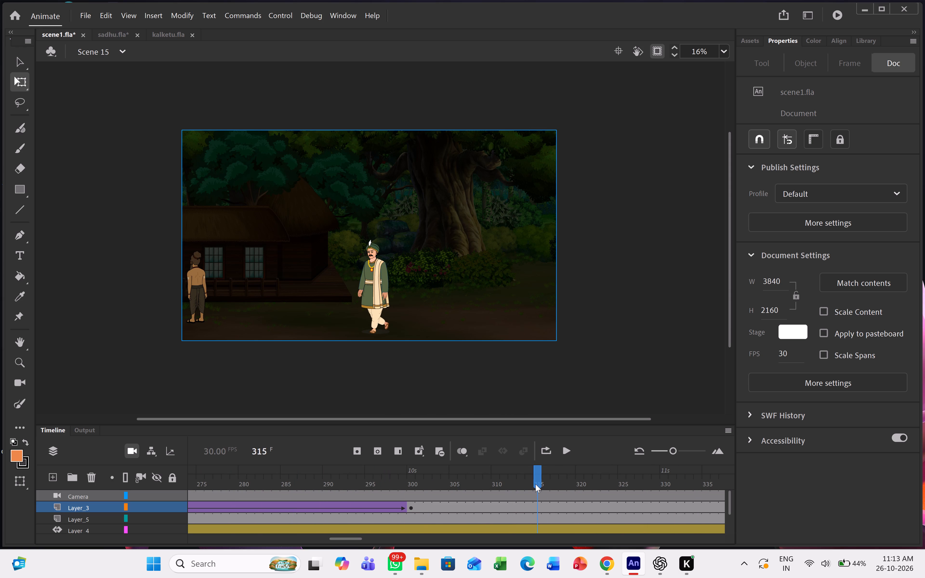
{"action": "left_click_drag", "start_coordinate": [535, 484], "coordinate": [189, 486]}
{"action": "left_click_drag", "start_coordinate": [189, 486], "coordinate": [423, 464]}
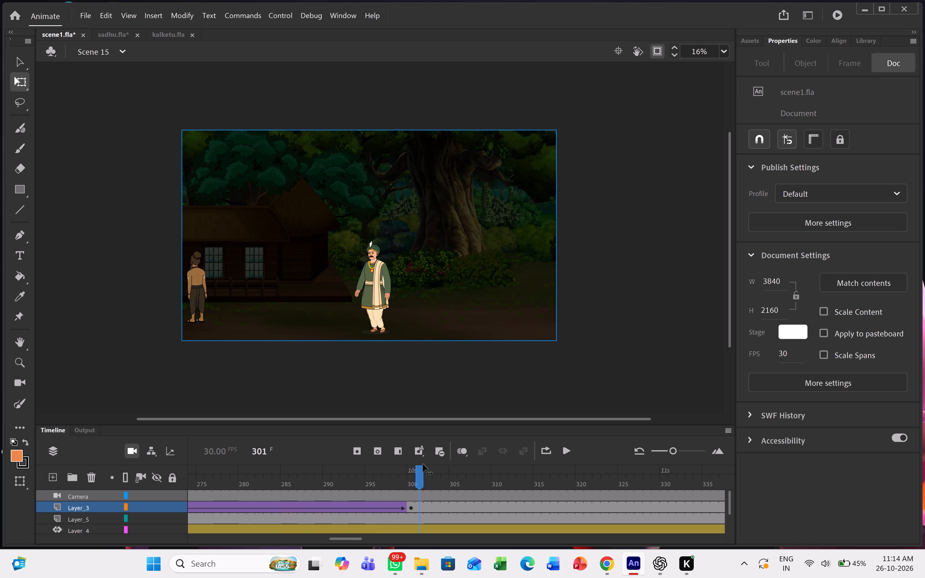
{"action": "left_click_drag", "start_coordinate": [423, 464], "coordinate": [412, 464]}
{"action": "left_click", "coordinate": [412, 464]}
{"action": "left_click", "coordinate": [570, 447]}
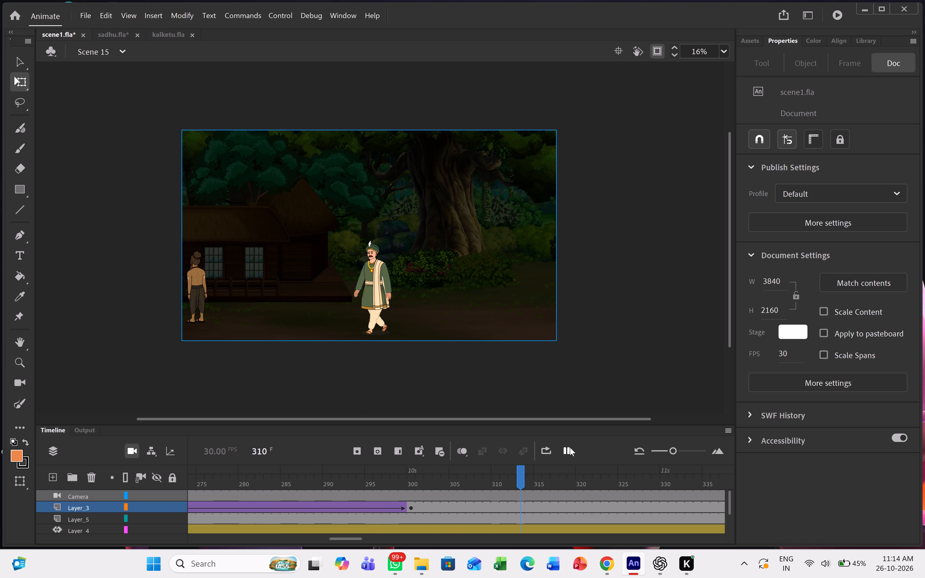
{"action": "left_click", "coordinate": [570, 447]}
Insert a blank keyframe on Layer_3 at frame 301, right after the walk's last keyframe.
{"action": "left_click", "coordinate": [415, 477]}
{"action": "right_click", "coordinate": [415, 477]}
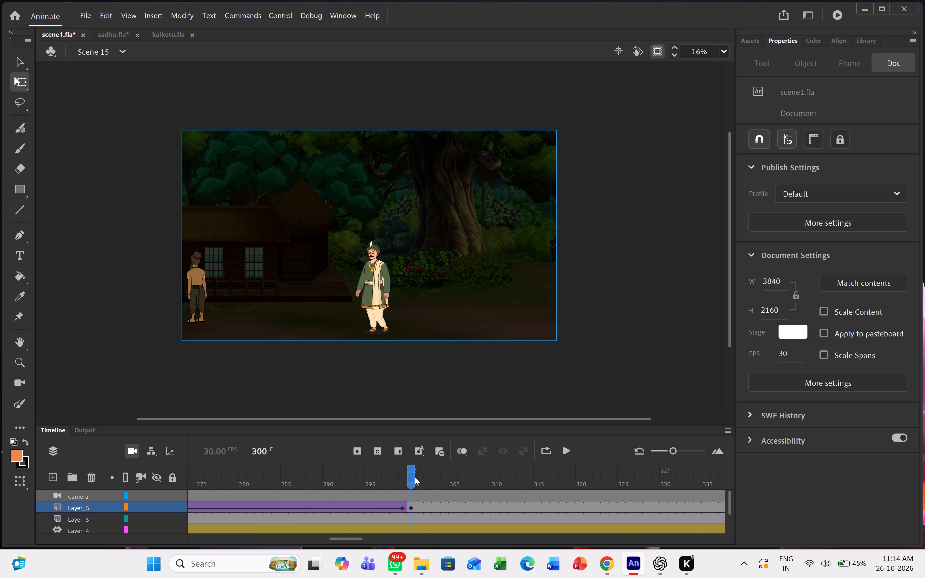
{"action": "double_click", "coordinate": [416, 508]}
{"action": "left_click", "coordinate": [426, 534]}
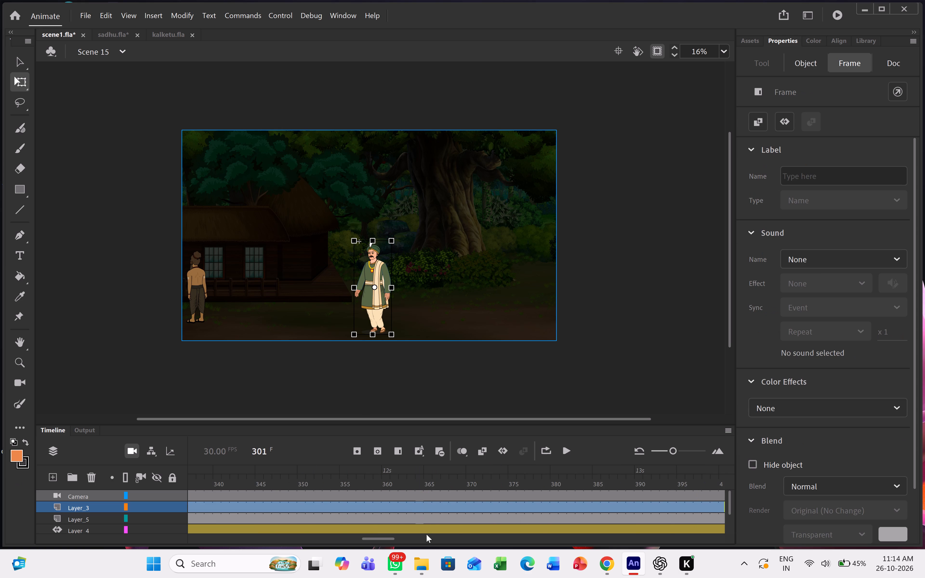
{"action": "left_click_drag", "start_coordinate": [373, 537], "coordinate": [355, 538]}
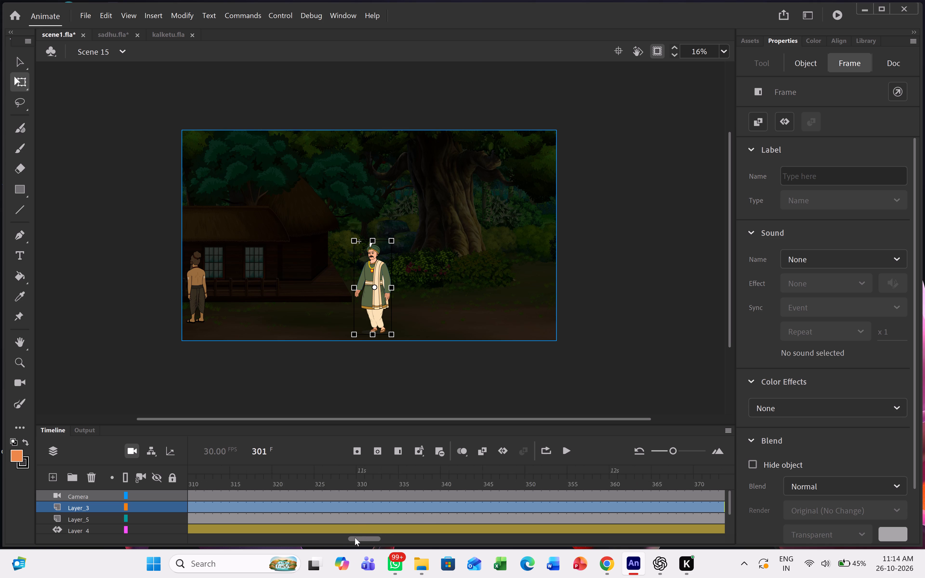
{"action": "left_click_drag", "start_coordinate": [355, 538], "coordinate": [344, 538]}
{"action": "left_click", "coordinate": [352, 509]}
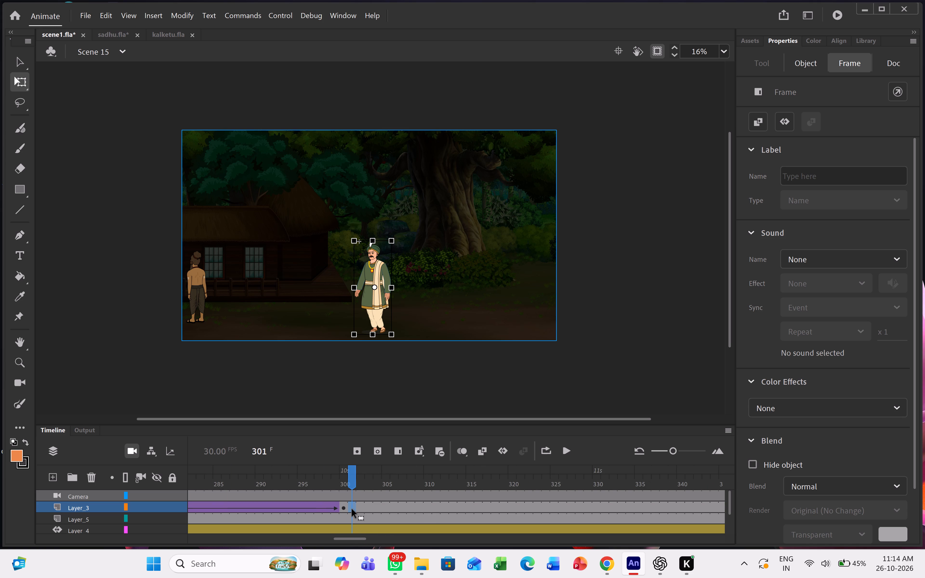
{"action": "key", "text": "F7"}
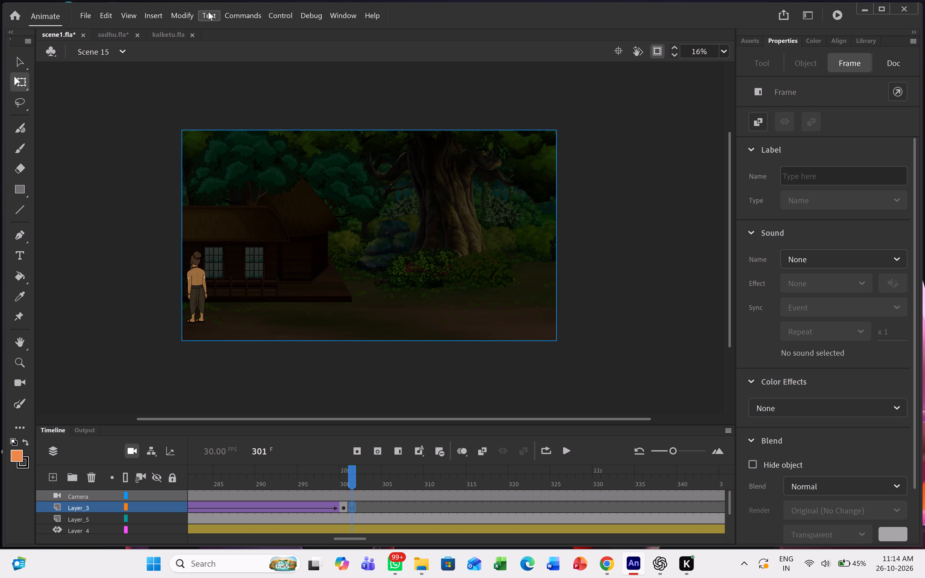
Copy the first standing figure of the turbaned man (Symbol 2 copy 21) from kalketu.fla.
{"action": "left_click", "coordinate": [168, 28]}
{"action": "left_click", "coordinate": [167, 31]}
{"action": "left_click", "coordinate": [287, 289]}
{"action": "double_click", "coordinate": [287, 289]}
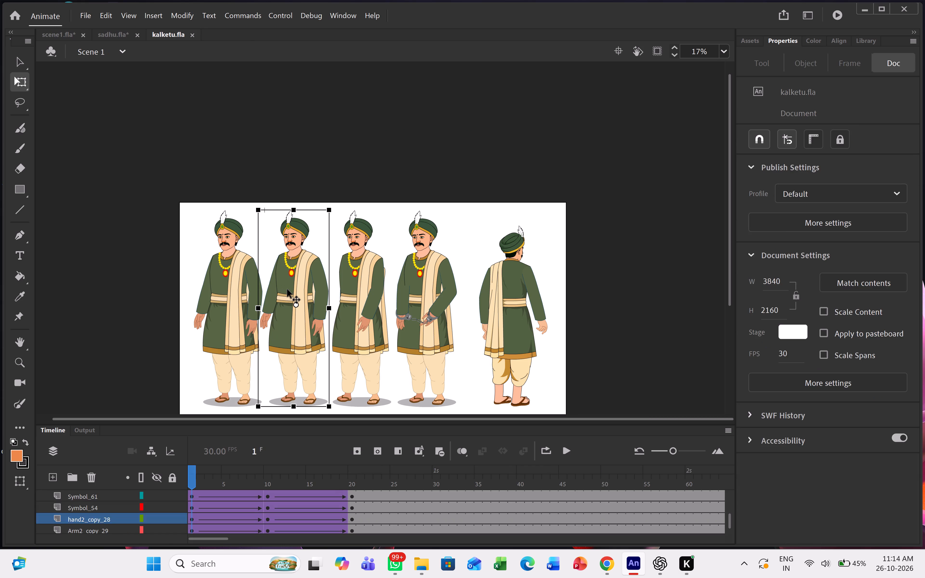
{"action": "left_click_drag", "start_coordinate": [189, 476], "coordinate": [342, 473]}
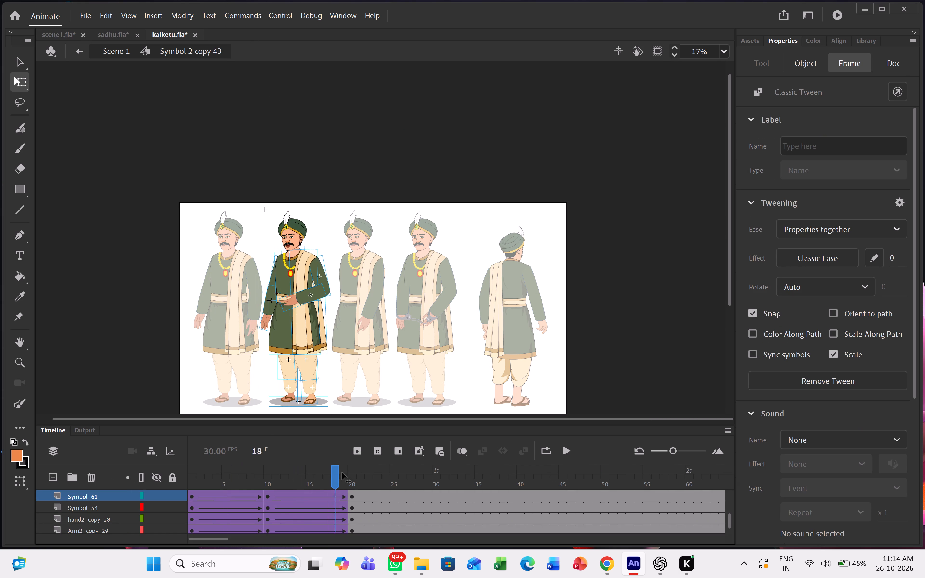
{"action": "left_click_drag", "start_coordinate": [342, 473], "coordinate": [382, 471]}
{"action": "double_click", "coordinate": [230, 321]}
{"action": "right_click", "coordinate": [230, 321]}
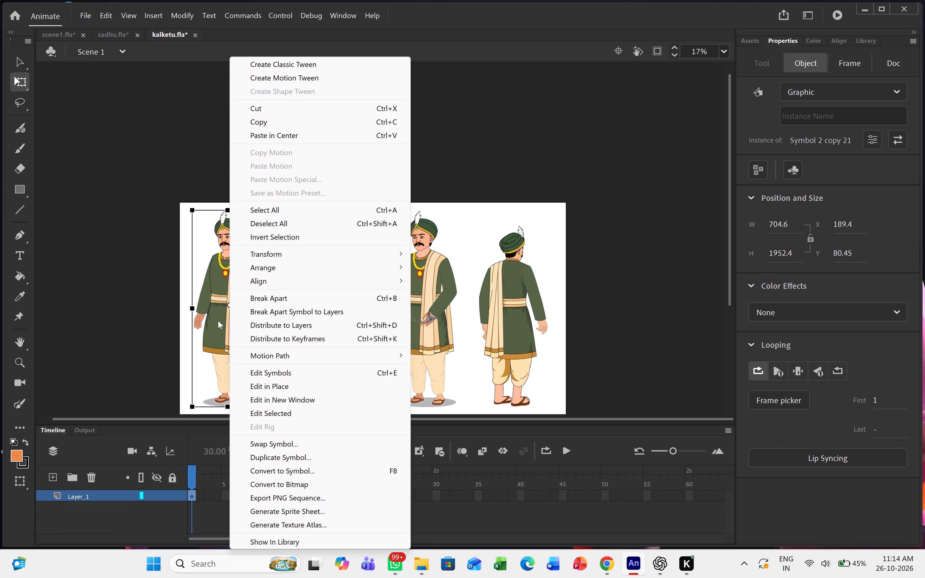
{"action": "left_click", "coordinate": [205, 322]}
{"action": "right_click", "coordinate": [205, 322]}
{"action": "key", "text": "ctrl+c"}
{"action": "key", "text": "ctrl+c"}
{"action": "key", "text": "ctrl+c"}
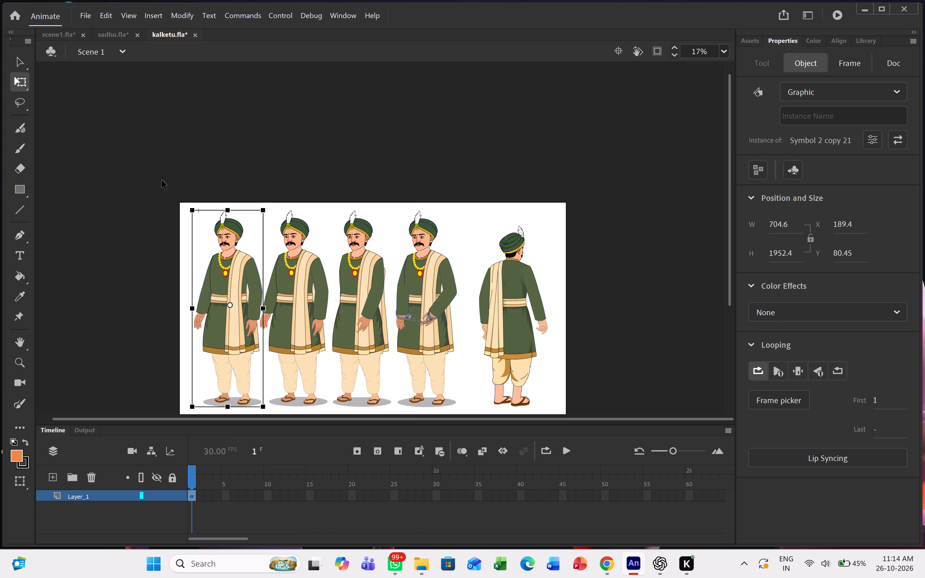
Paste the copied standing figure into scene1.fla on Layer_3's blank keyframe at frame 301.
{"action": "left_click", "coordinate": [56, 40]}
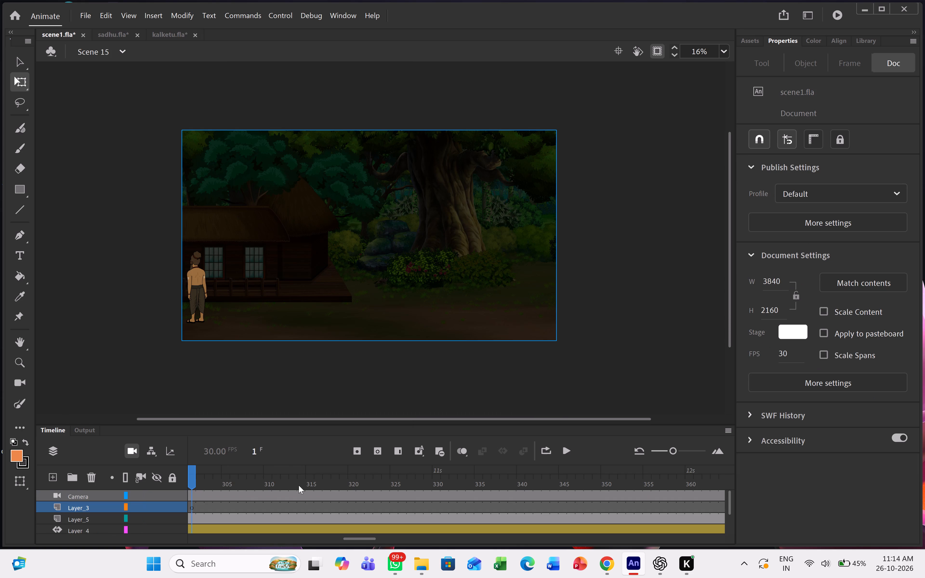
{"action": "left_click", "coordinate": [190, 508]}
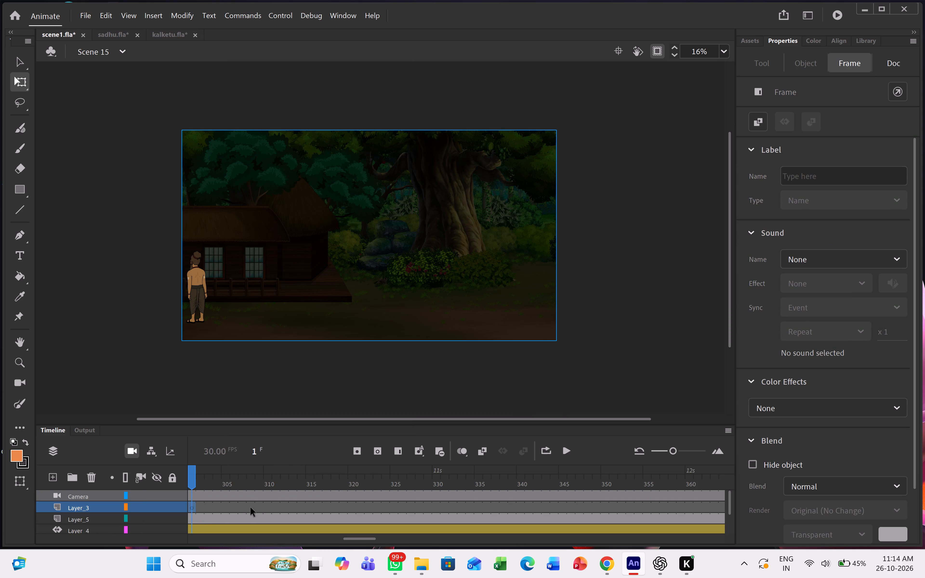
{"action": "key", "text": "ctrl+v"}
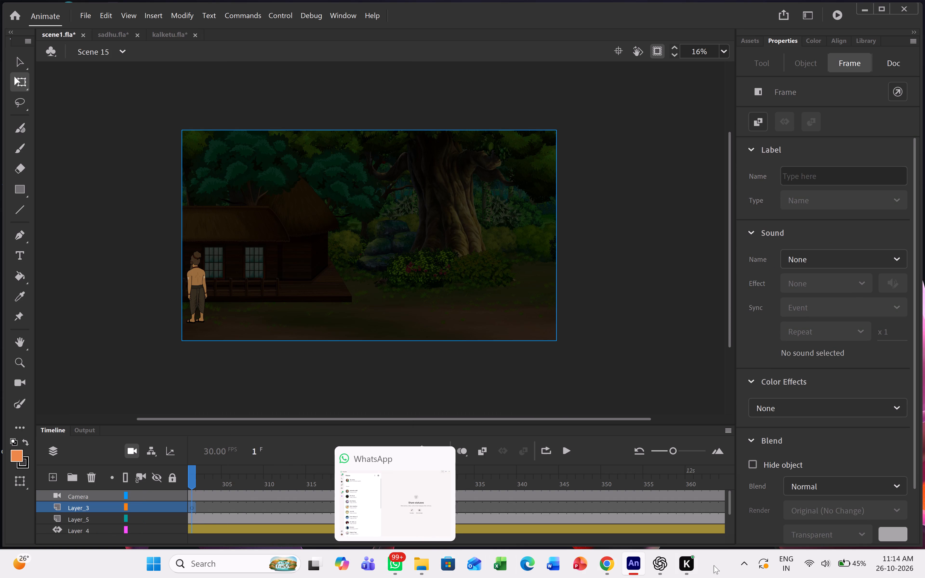
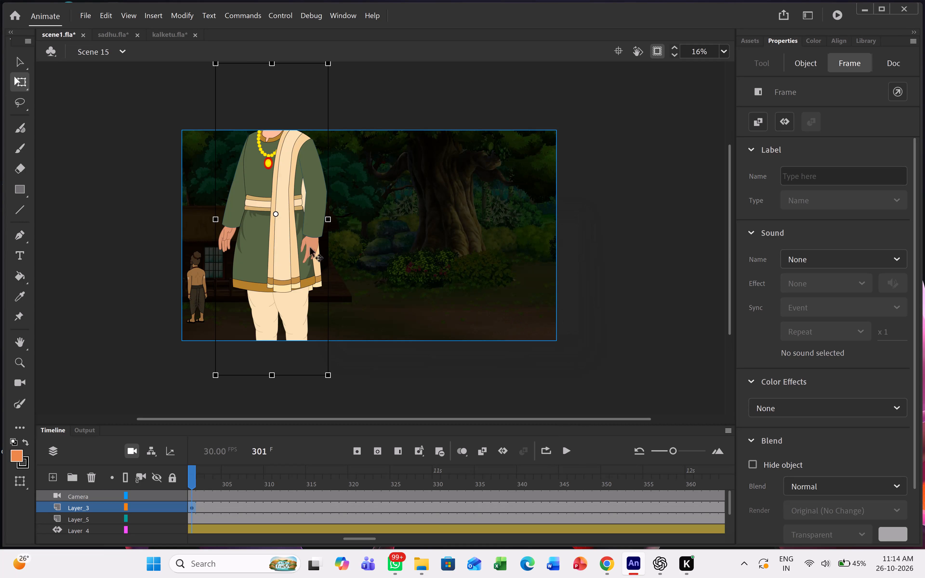
Turn on onion skinning and scale the pasted standing figure at frame 301 down to about 364 × 1030.
{"action": "left_click_drag", "start_coordinate": [290, 246], "coordinate": [367, 288]}
{"action": "left_click", "coordinate": [466, 453]}
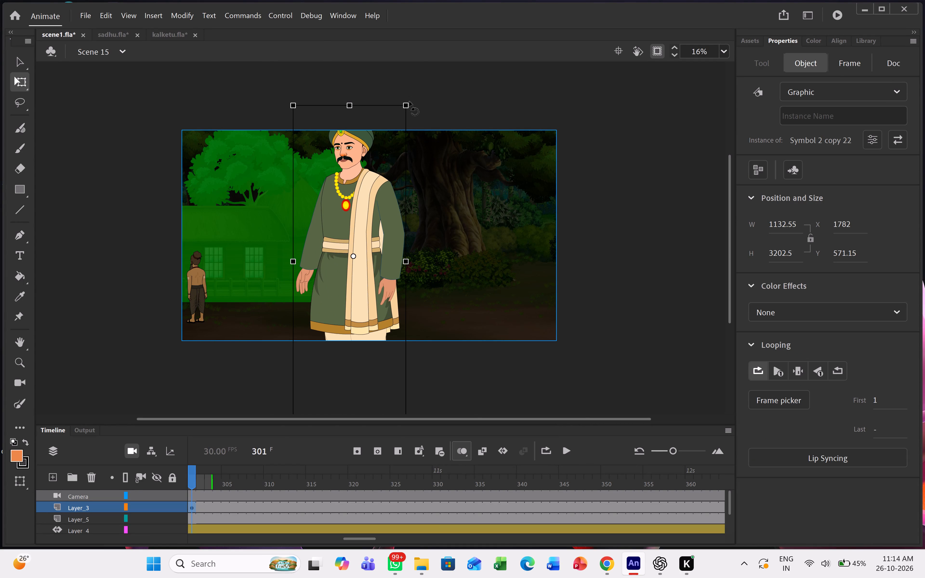
{"action": "left_click_drag", "start_coordinate": [407, 103], "coordinate": [354, 174], "text": "shift"}
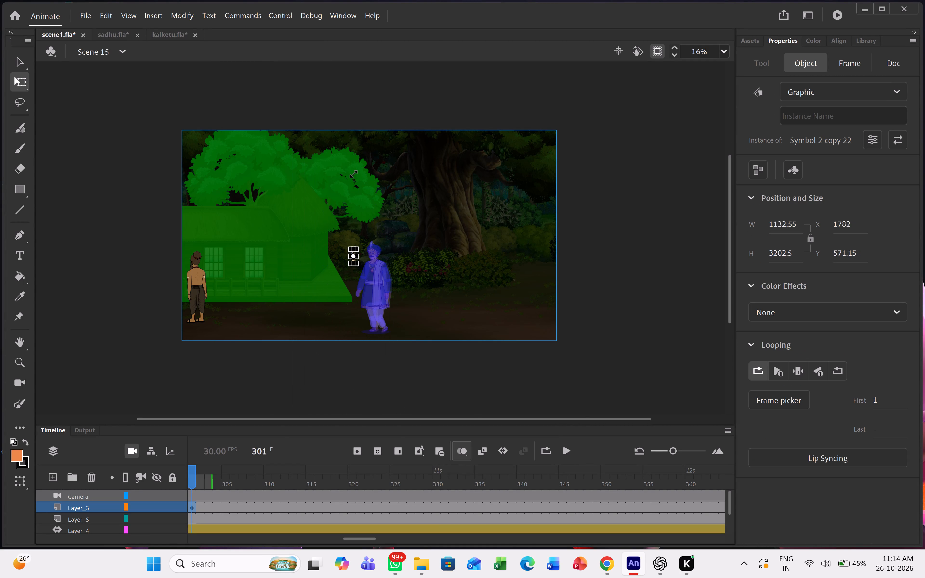
{"action": "left_click_drag", "start_coordinate": [354, 174], "coordinate": [371, 161], "text": "shift"}
Move the standing figure over the onion-skinned last pose of the walk, at about X 2123, Y 1415.
{"action": "scroll", "coordinate": [354, 229], "scroll_direction": "up", "scroll_amount": 5, "text": "ctrl"}
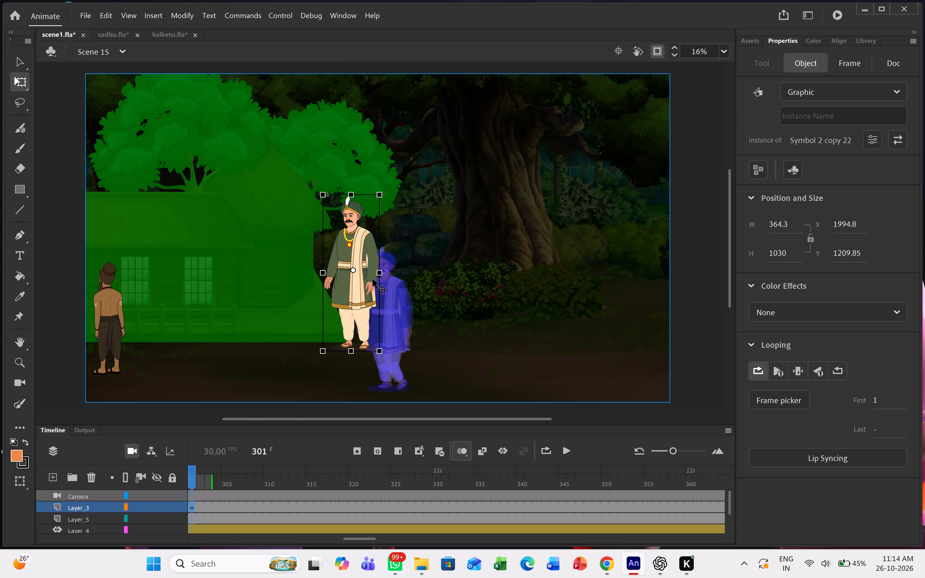
{"action": "scroll", "coordinate": [373, 279], "scroll_direction": "up", "scroll_amount": 3, "text": "ctrl"}
{"action": "left_click_drag", "start_coordinate": [351, 217], "coordinate": [412, 307]}
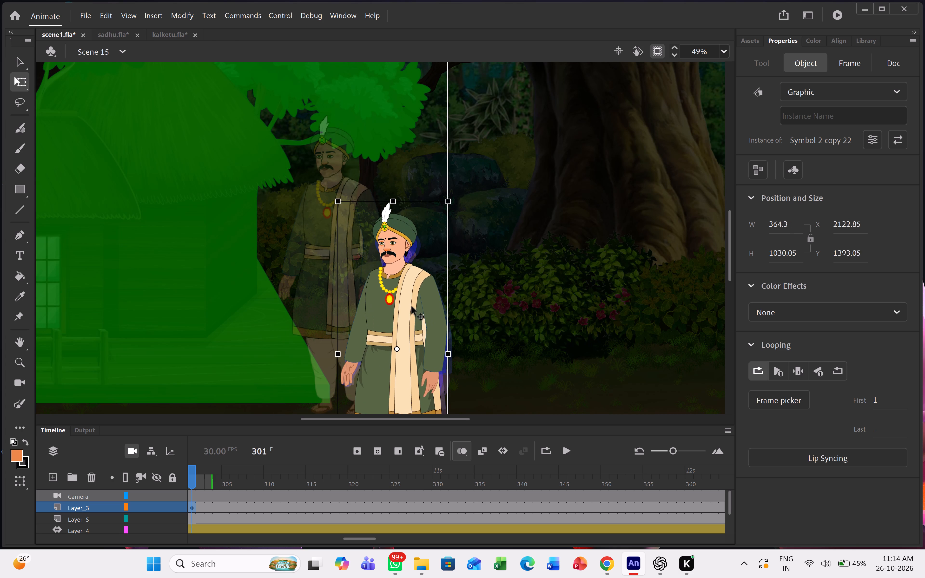
{"action": "left_click_drag", "start_coordinate": [412, 307], "coordinate": [415, 315]}
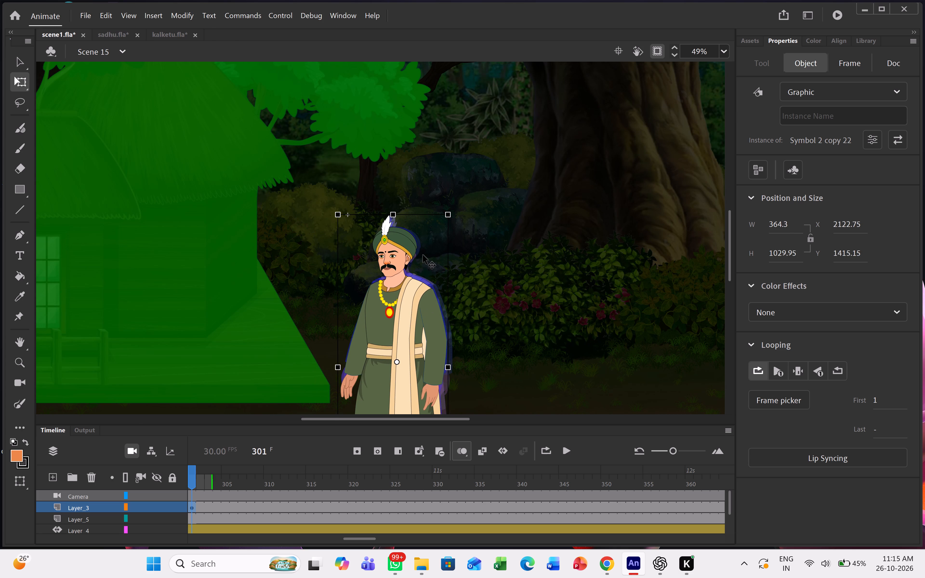
Fine-align the standing figure's head and turban with the onion-skinned walking pose, at about X 2126, Y 1412.
{"action": "scroll", "coordinate": [423, 255], "scroll_direction": "up", "scroll_amount": 11, "text": "ctrl"}
{"action": "right_click", "coordinate": [364, 245]}
{"action": "left_click_drag", "start_coordinate": [364, 245], "coordinate": [377, 245]}
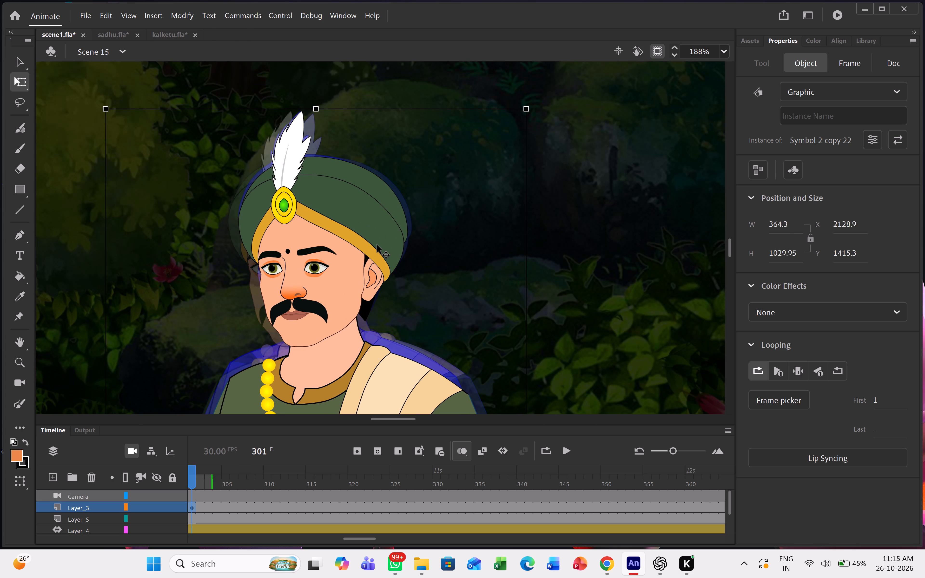
{"action": "left_click_drag", "start_coordinate": [377, 245], "coordinate": [378, 245]}
{"action": "left_click_drag", "start_coordinate": [368, 243], "coordinate": [375, 243]}
{"action": "left_click_drag", "start_coordinate": [375, 243], "coordinate": [361, 240]}
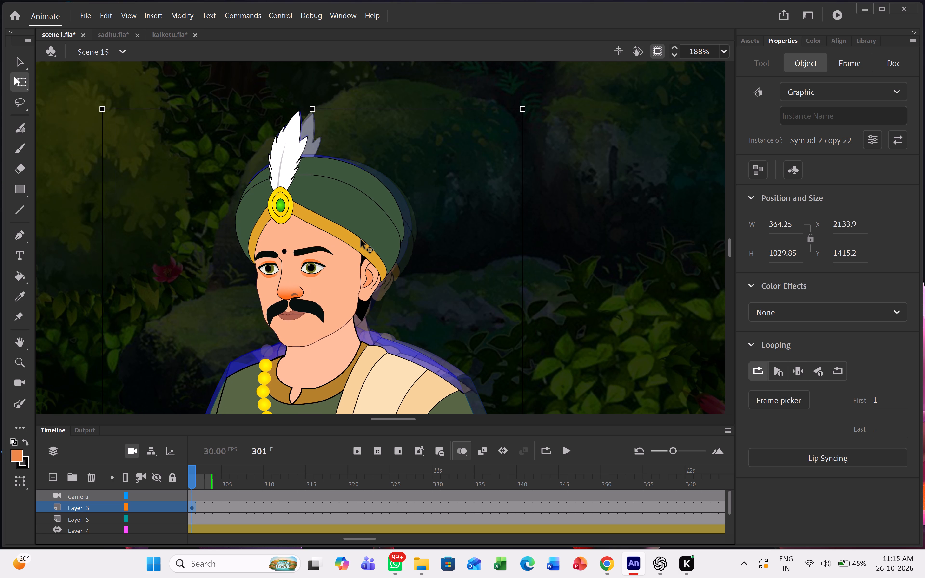
{"action": "left_click", "coordinate": [362, 240]}
{"action": "right_click", "coordinate": [362, 240]}
{"action": "left_click_drag", "start_coordinate": [362, 240], "coordinate": [370, 231]}
{"action": "right_click", "coordinate": [362, 240]}
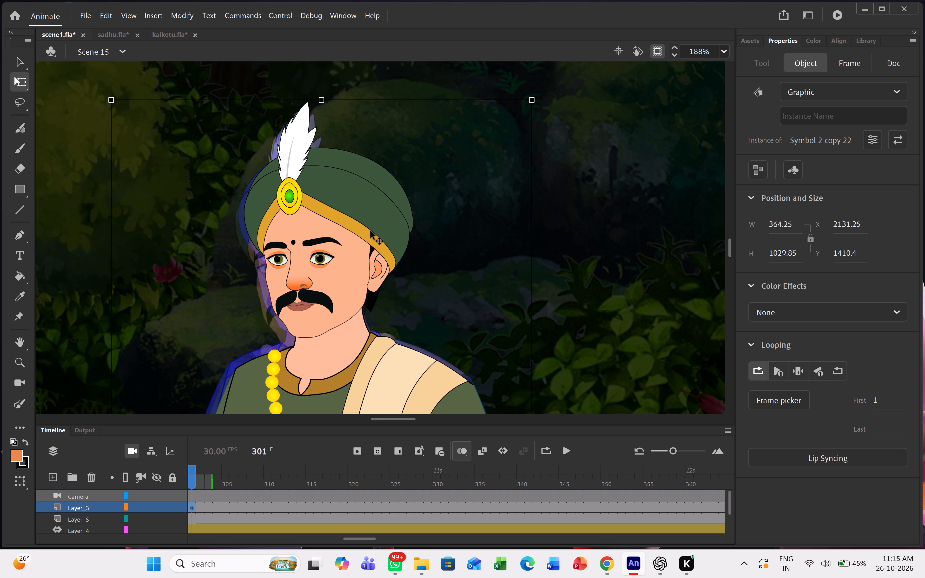
{"action": "left_click_drag", "start_coordinate": [370, 231], "coordinate": [367, 234]}
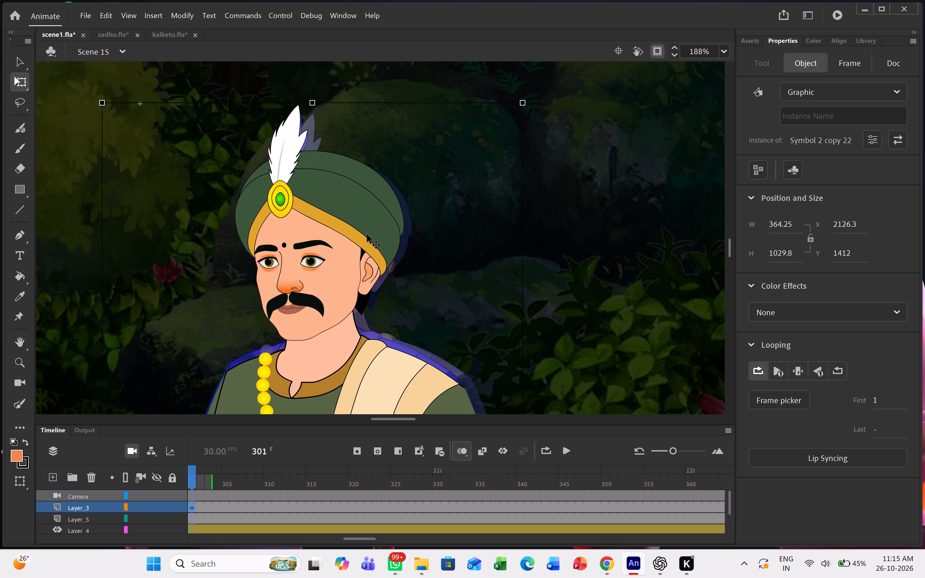
Scale the standing figure to 101%.
{"action": "key", "text": "ctrl+alt+s"}
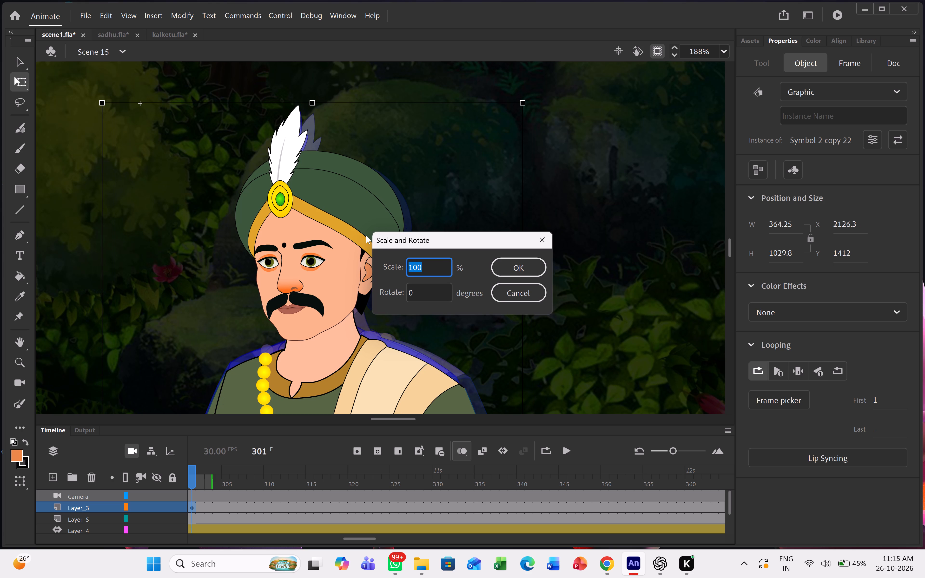
{"action": "key", "text": "1"}
{"action": "type", "text": "01"}
{"action": "key", "text": "Return"}
Nudge the standing figure rightward and down to about X 2130, Y 1411 to match the onion-skinned pose.
{"action": "key", "text": "Right"}
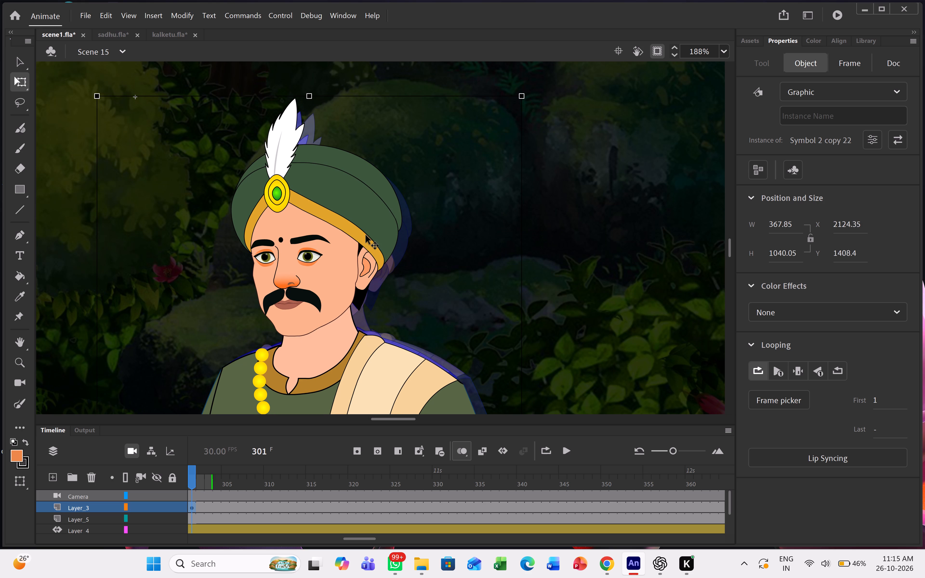
{"action": "key", "text": "Right"}
{"action": "key", "text": "Right"}
{"action": "key", "text": "Right"}
{"action": "key", "text": "Right"}
{"action": "key", "text": "Right"}
{"action": "key", "text": "Right"}
{"action": "key", "text": "Right"}
{"action": "key", "text": "Right"}
{"action": "key", "text": "Right"}
{"action": "key", "text": "Right"}
{"action": "key", "text": "Right"}
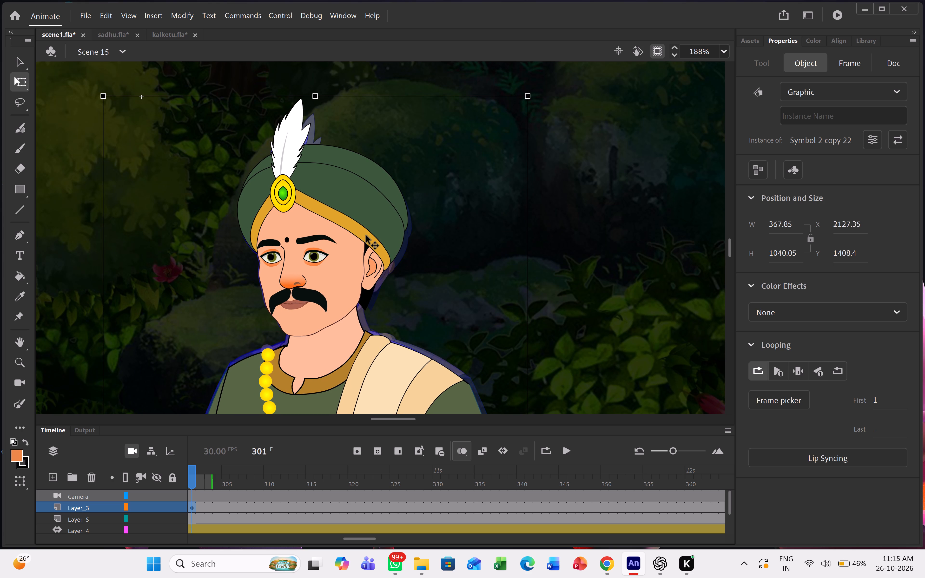
{"action": "key", "text": "Right"}
{"action": "key", "text": "Right"}
{"action": "key", "text": "Right"}
{"action": "key", "text": "Right"}
{"action": "key", "text": "Right"}
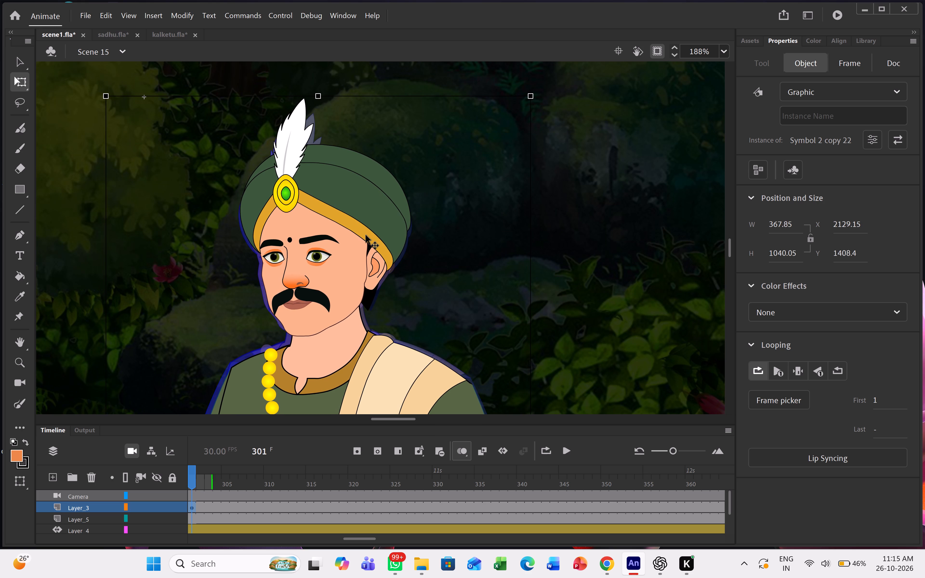
{"action": "key", "text": "Right"}
{"action": "key", "text": "Right"}
{"action": "key", "text": "Right"}
{"action": "key", "text": "Down"}
{"action": "key", "text": "Down"}
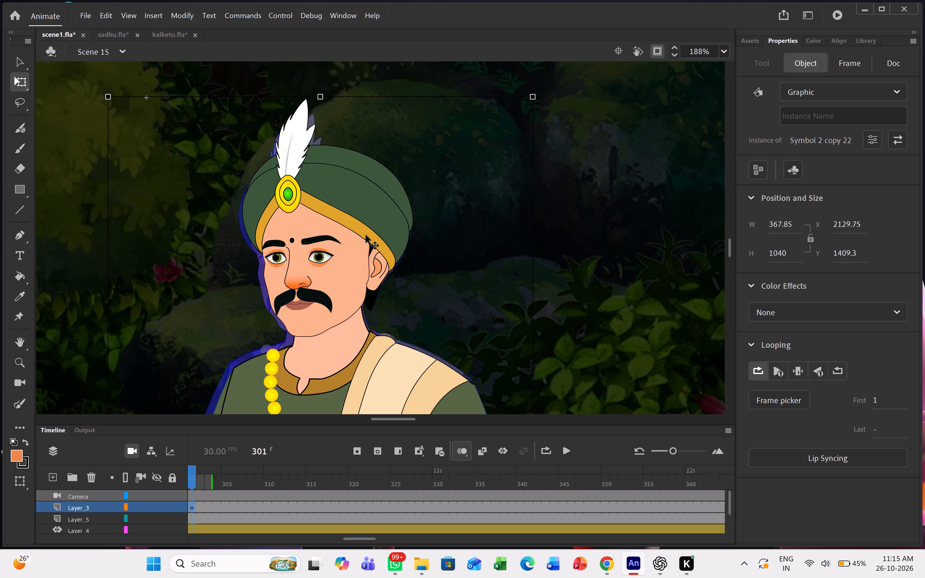
{"action": "key", "text": "Down"}
{"action": "key", "text": "Down"}
{"action": "key", "text": "Down"}
{"action": "key", "text": "Down"}
{"action": "key", "text": "Down"}
{"action": "key", "text": "Down"}
{"action": "key", "text": "Down"}
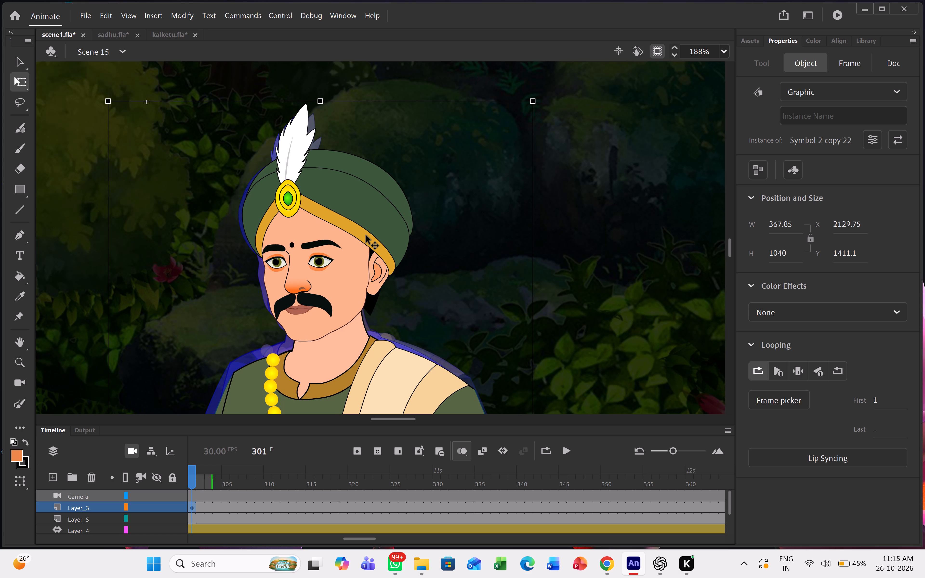
Scale the standing figure to 99% twice in succession.
{"action": "key", "text": "ctrl+alt+s"}
{"action": "type", "text": "99"}
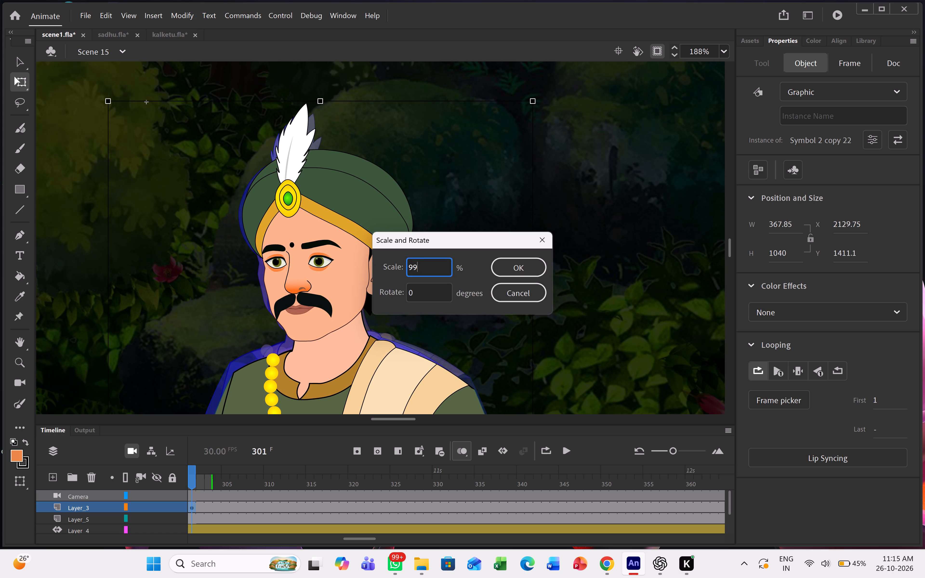
{"action": "key", "text": "Return"}
{"action": "key", "text": "ctrl+alt+s"}
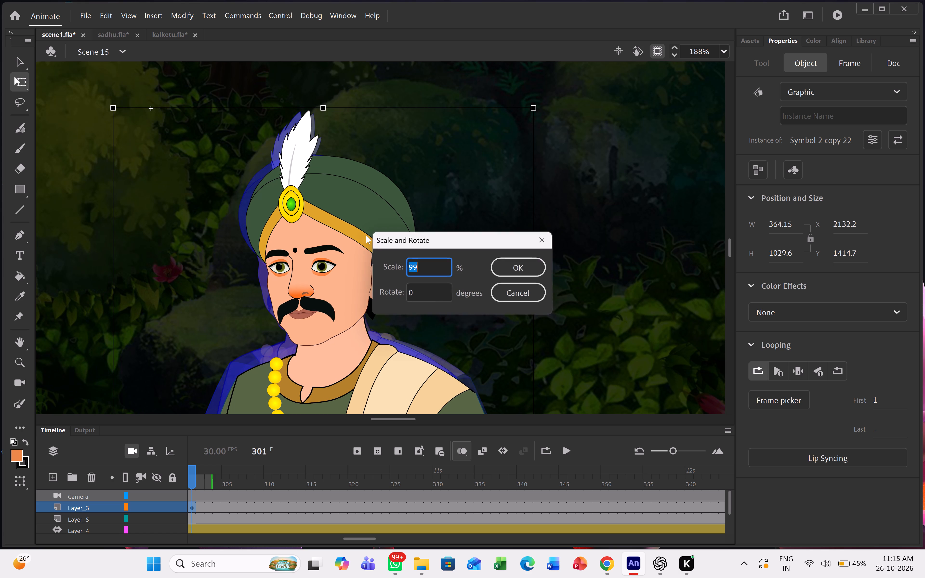
{"action": "key", "text": "Return"}
Nudge the reduced figure up and leftward to about X 2130, Y 1411, back over the onion-skinned pose.
{"action": "key", "text": "Up"}
{"action": "key", "text": "Up"}
{"action": "key", "text": "Up"}
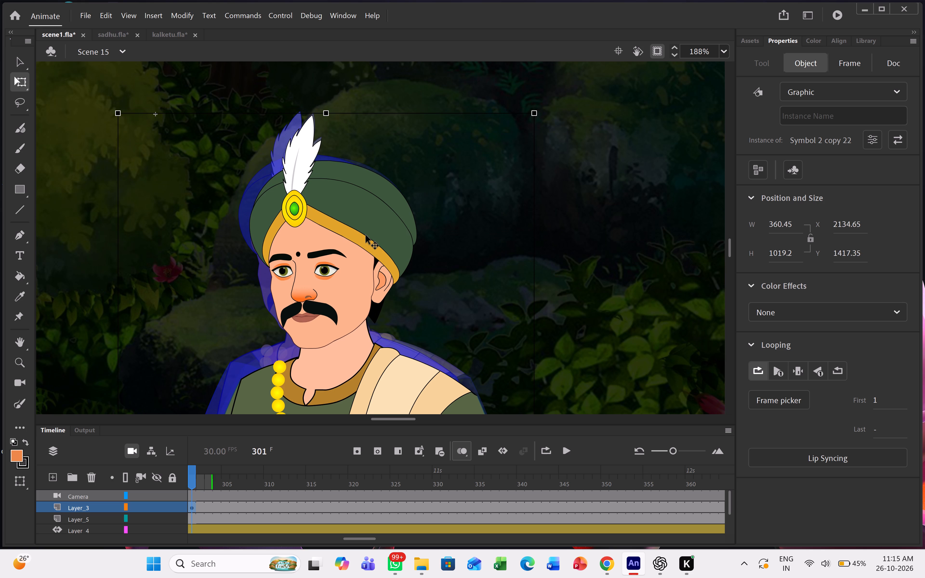
{"action": "key", "text": "Up"}
{"action": "key", "text": "Up"}
{"action": "key", "text": "Up"}
{"action": "key", "text": "Up"}
{"action": "key", "text": "Up"}
{"action": "key", "text": "Up"}
{"action": "key", "text": "Up"}
{"action": "key", "text": "Up"}
{"action": "key", "text": "Up"}
{"action": "key", "text": "Up"}
{"action": "key", "text": "Up"}
{"action": "key", "text": "Up"}
{"action": "key", "text": "Up"}
{"action": "key", "text": "Up"}
{"action": "key", "text": "Up"}
{"action": "key", "text": "Up"}
{"action": "key", "text": "Up"}
{"action": "key", "text": "Up"}
{"action": "key", "text": "Up"}
{"action": "key", "text": "Left"}
{"action": "key", "text": "Left"}
{"action": "key", "text": "Left"}
{"action": "key", "text": "Left"}
{"action": "key", "text": "Left"}
{"action": "key", "text": "Left"}
{"action": "key", "text": "Left"}
{"action": "key", "text": "Left"}
{"action": "key", "text": "Left"}
{"action": "key", "text": "Left"}
{"action": "key", "text": "Left"}
{"action": "key", "text": "Left"}
{"action": "key", "text": "Left"}
{"action": "key", "text": "Left"}
{"action": "key", "text": "Left"}
{"action": "key", "text": "Left"}
{"action": "key", "text": "Left"}
{"action": "key", "text": "Left"}
{"action": "key", "text": "Left"}
{"action": "key", "text": "Left"}
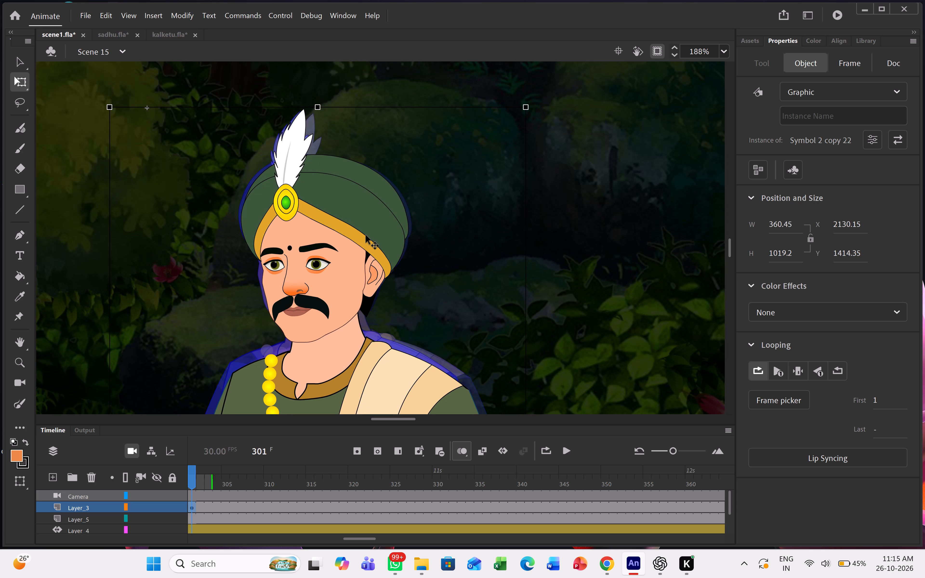
{"action": "key", "text": "Up"}
{"action": "key", "text": "Up"}
{"action": "key", "text": "Up"}
{"action": "key", "text": "Up"}
{"action": "key", "text": "Up"}
{"action": "key", "text": "Up"}
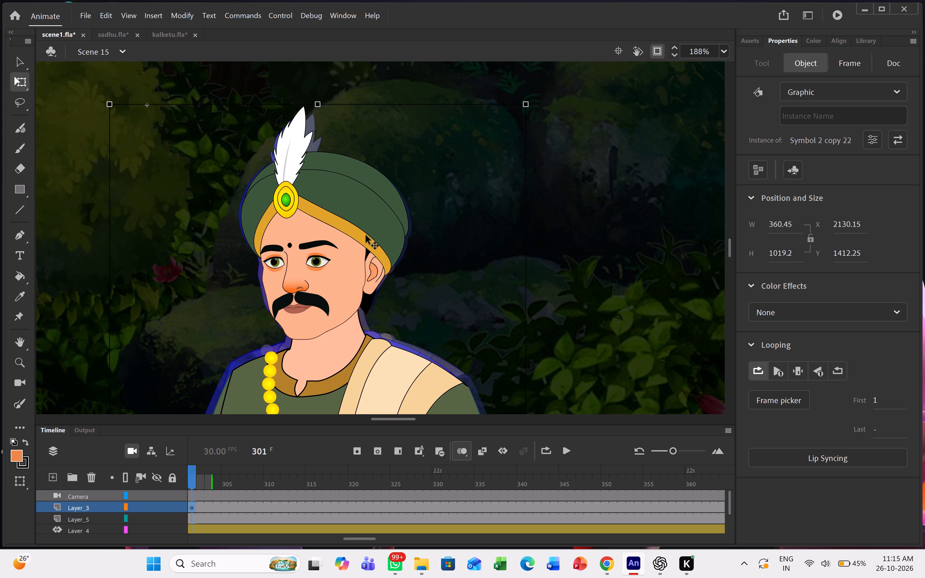
{"action": "key", "text": "Up"}
{"action": "key", "text": "Up"}
{"action": "key", "text": "Up"}
{"action": "key", "text": "Up"}
{"action": "key", "text": "Up"}
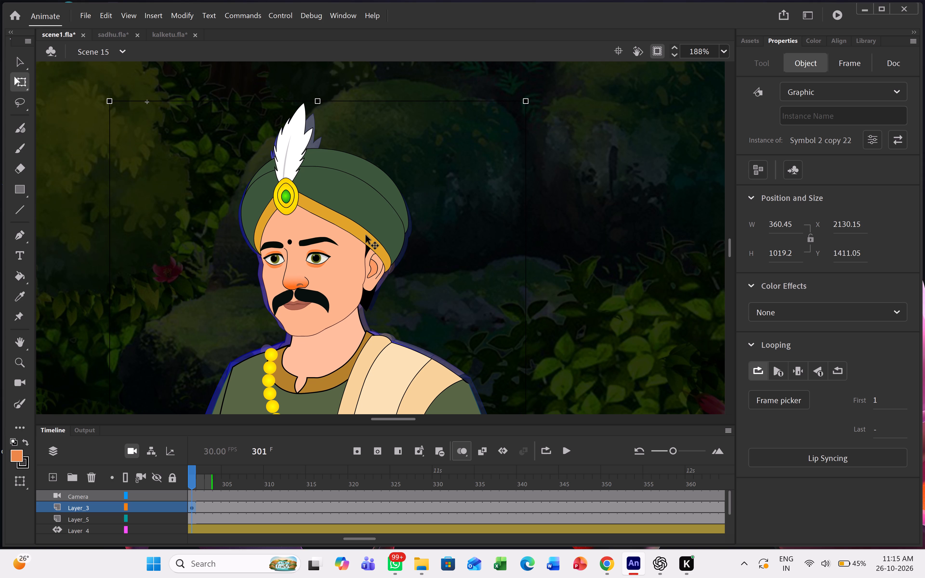
Turn off onion skinning.
{"action": "scroll", "coordinate": [405, 386], "scroll_direction": "down", "scroll_amount": 6, "text": "ctrl"}
{"action": "scroll", "coordinate": [495, 358], "scroll_direction": "down", "scroll_amount": 2, "text": "ctrl"}
{"action": "scroll", "coordinate": [495, 358], "scroll_direction": "down", "scroll_amount": 2}
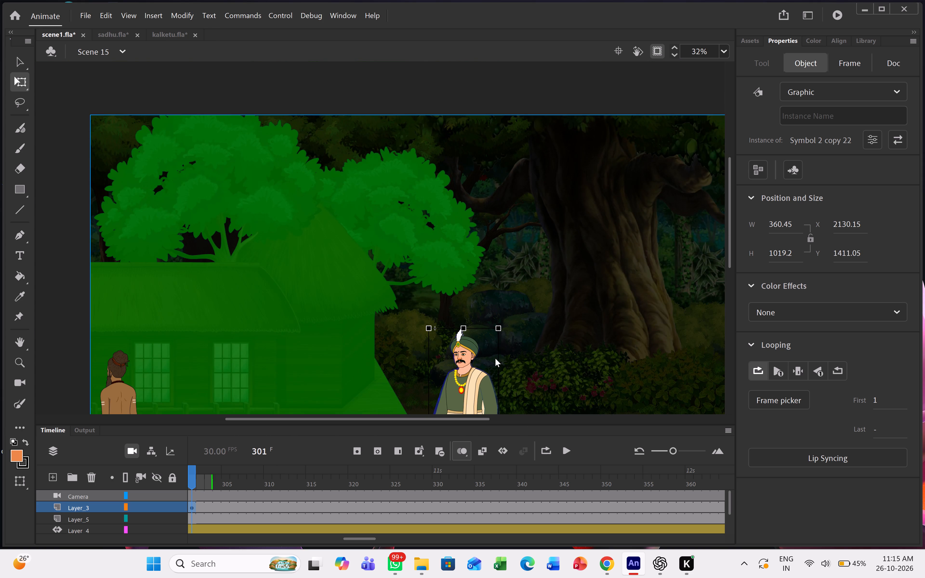
{"action": "left_click", "coordinate": [458, 458]}
Play Scene 15 from frame 296 and scrub back to frame 301 to check the switch from walking to standing.
{"action": "scroll", "coordinate": [410, 193], "scroll_direction": "down", "scroll_amount": 2, "text": "ctrl"}
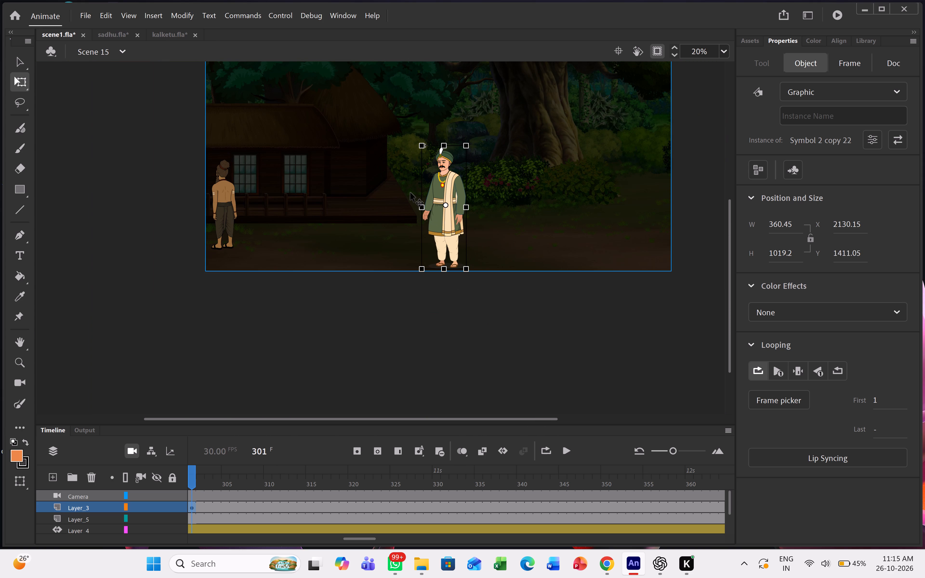
{"action": "scroll", "coordinate": [423, 289], "scroll_direction": "down", "scroll_amount": 2, "text": "ctrl"}
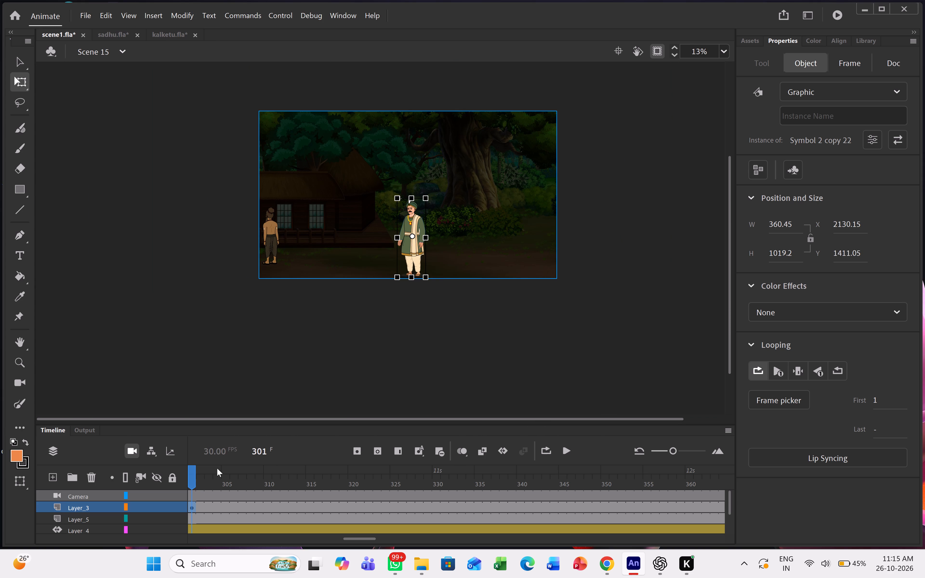
{"action": "left_click_drag", "start_coordinate": [196, 481], "coordinate": [174, 483]}
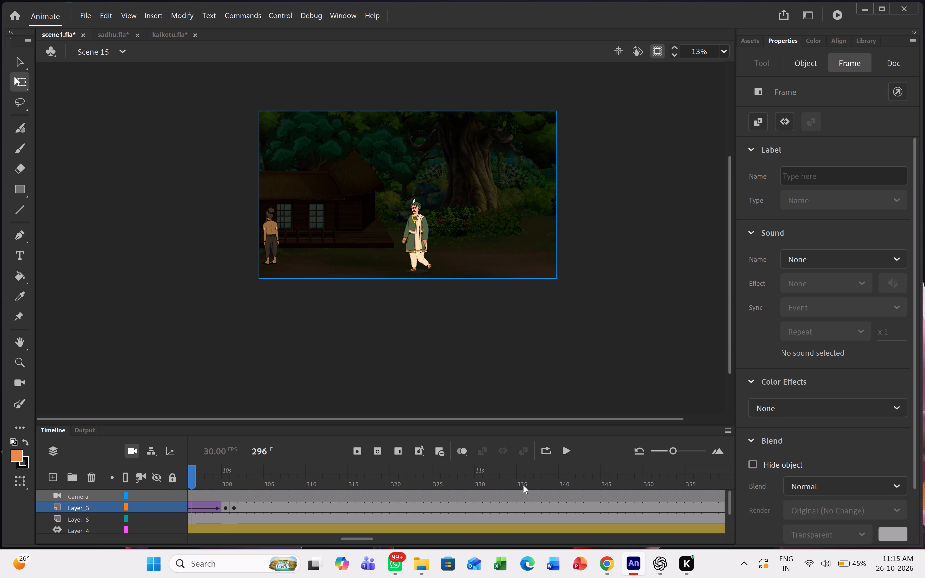
{"action": "left_click", "coordinate": [569, 453]}
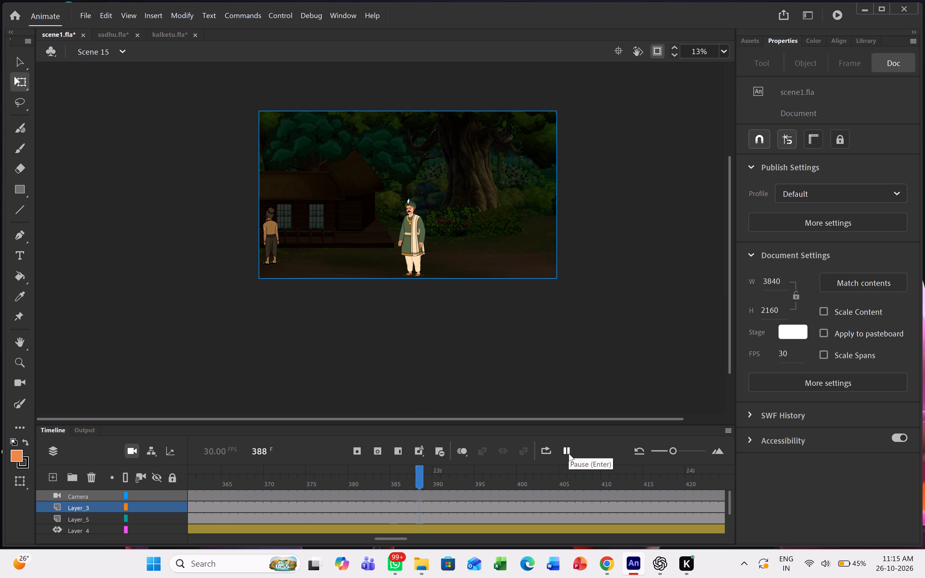
{"action": "left_click", "coordinate": [569, 453]}
{"action": "right_click", "coordinate": [569, 453]}
{"action": "left_click_drag", "start_coordinate": [500, 476], "coordinate": [163, 472]}
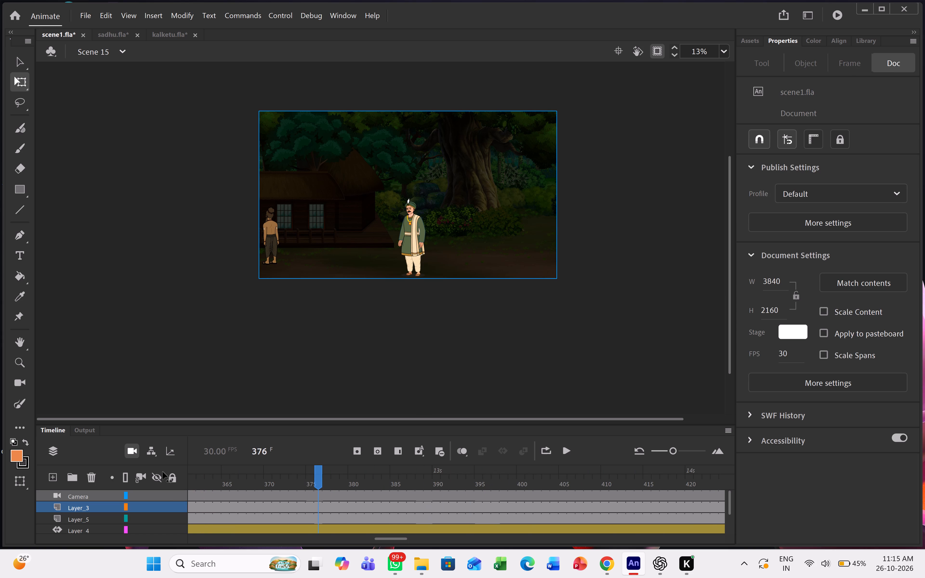
{"action": "left_click_drag", "start_coordinate": [163, 472], "coordinate": [108, 473]}
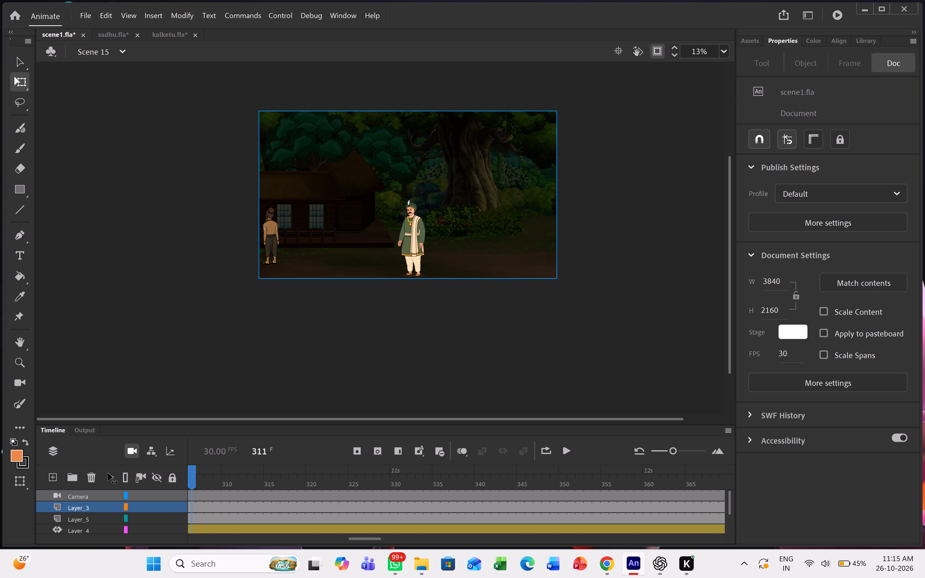
{"action": "left_click_drag", "start_coordinate": [108, 473], "coordinate": [321, 472]}
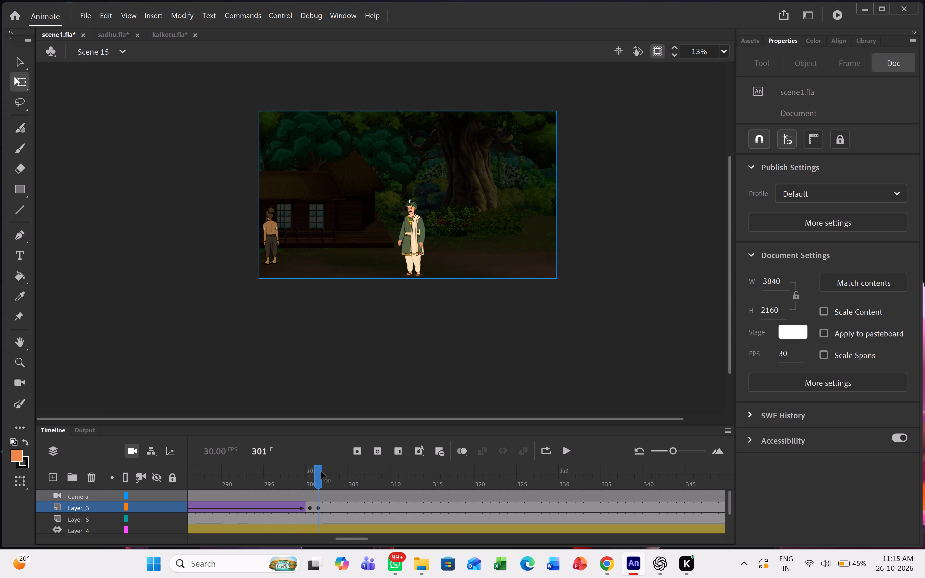
{"action": "left_click_drag", "start_coordinate": [321, 472], "coordinate": [322, 472]}
Insert a blank keyframe at frame 301 on Layer_5, the layer of the sadhu seen from behind.
{"action": "left_click", "coordinate": [274, 230]}
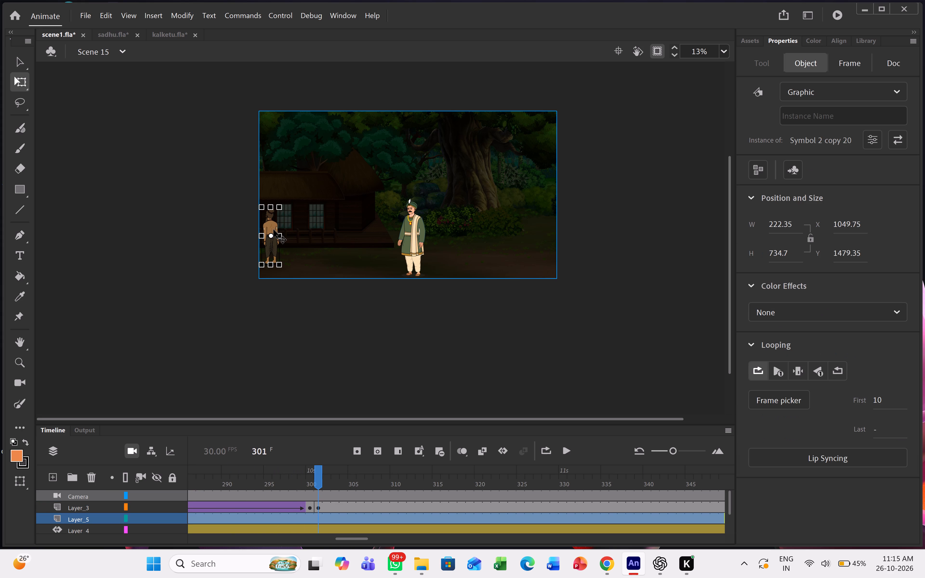
{"action": "left_click", "coordinate": [317, 519]}
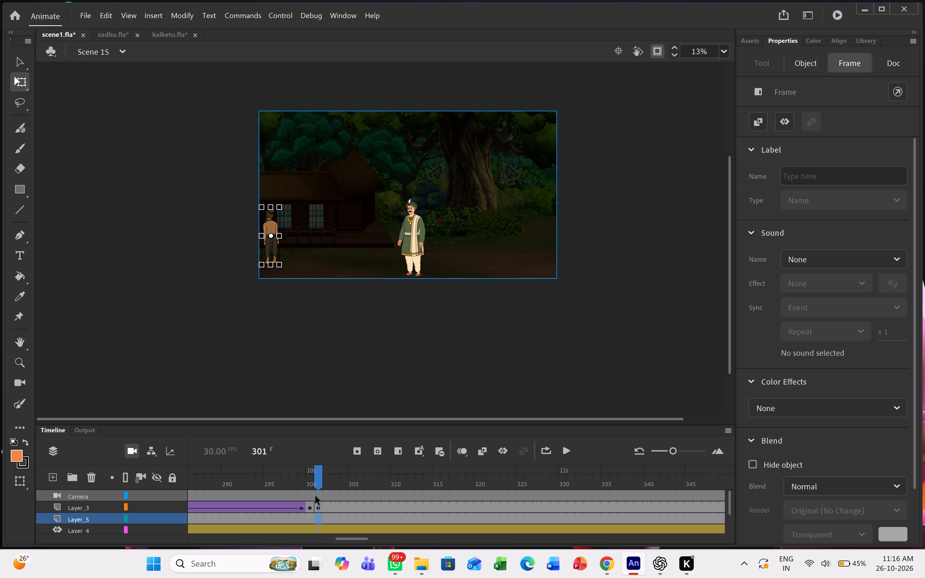
{"action": "key", "text": "F7"}
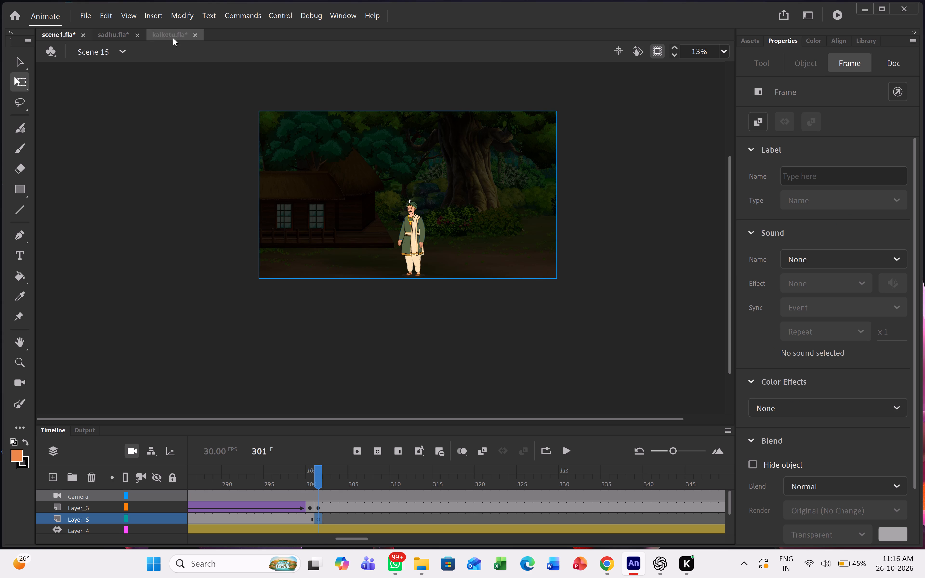
Open the front-facing sadhu symbol in sadhu.fla to examine its layers and frames, and return to scene1.fla.
{"action": "left_click", "coordinate": [101, 33]}
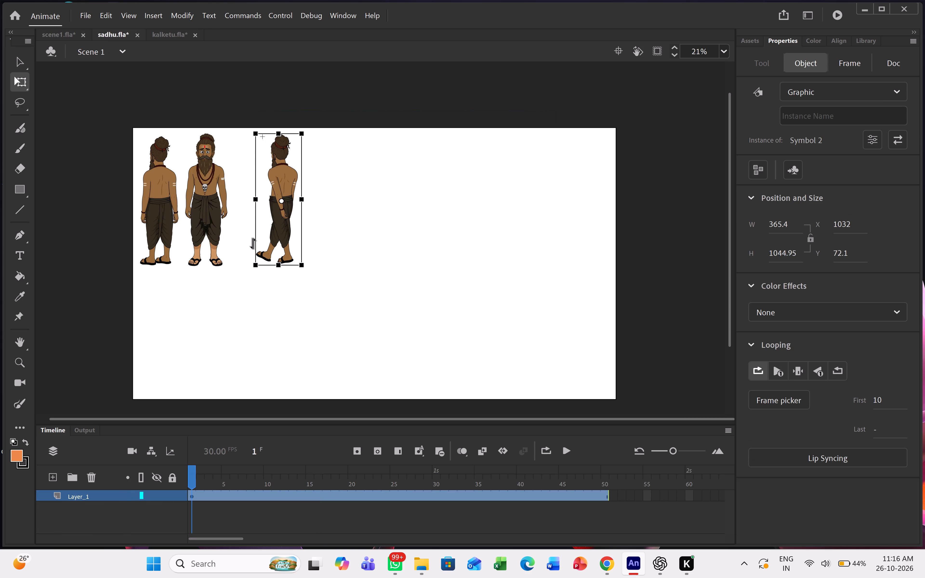
{"action": "left_click", "coordinate": [210, 199]}
{"action": "right_click", "coordinate": [210, 199]}
{"action": "left_click", "coordinate": [210, 199]}
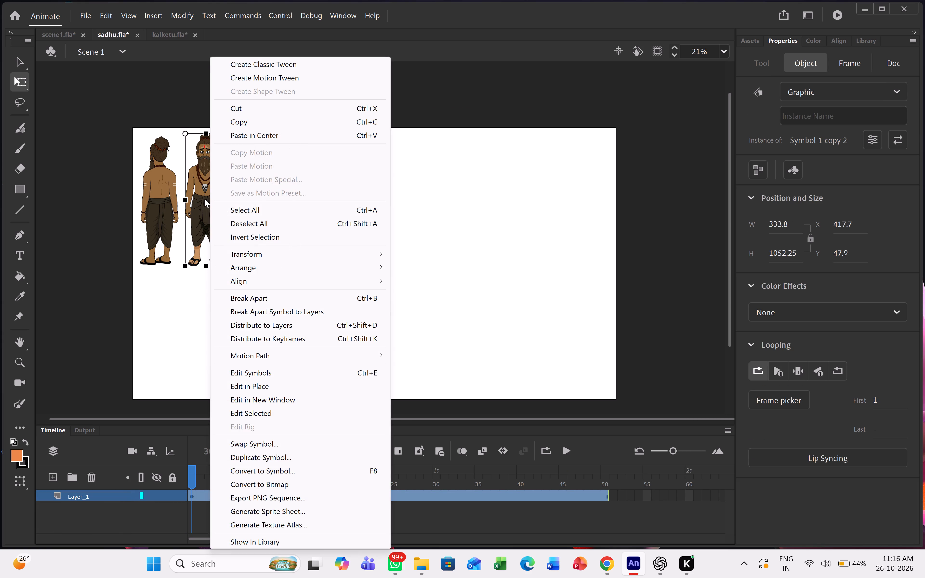
{"action": "left_click", "coordinate": [205, 199]}
{"action": "right_click", "coordinate": [205, 199]}
{"action": "left_click", "coordinate": [205, 199]}
{"action": "double_click", "coordinate": [208, 209]}
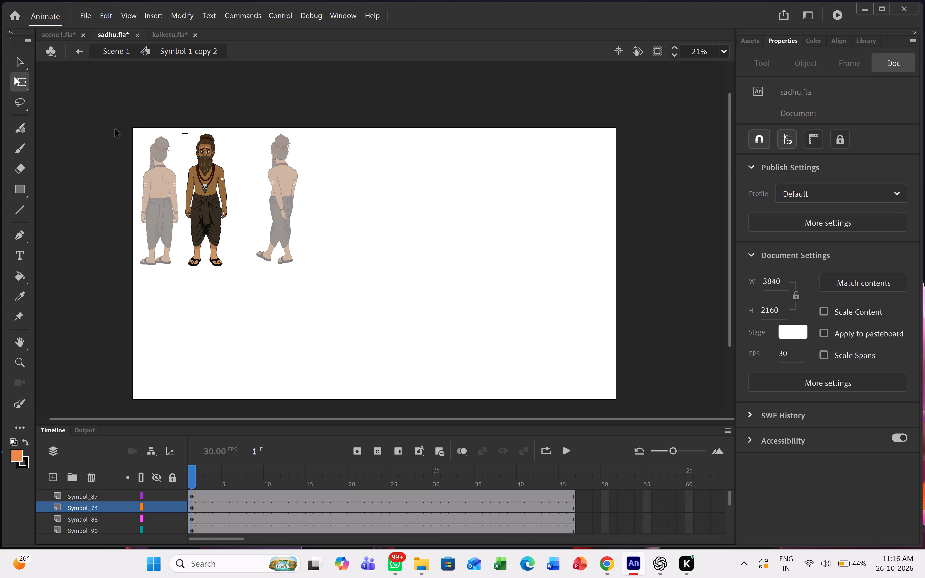
{"action": "double_click", "coordinate": [92, 121]}
{"action": "left_click", "coordinate": [62, 35]}
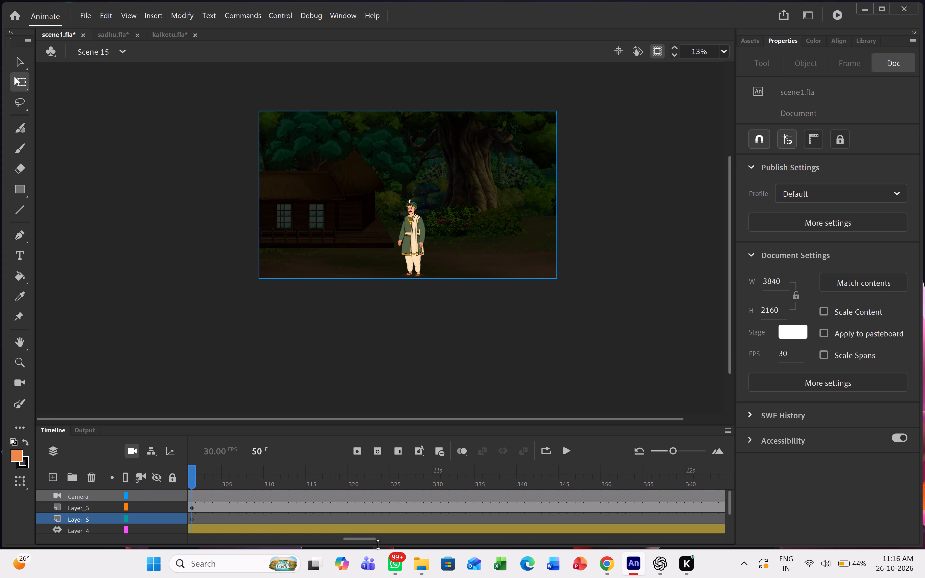
Copy the back-view sadhu from frame 300 of Layer_5 in scene1.fla and paste it onto the sadhu.fla stage.
{"action": "left_click_drag", "start_coordinate": [367, 540], "coordinate": [359, 540]}
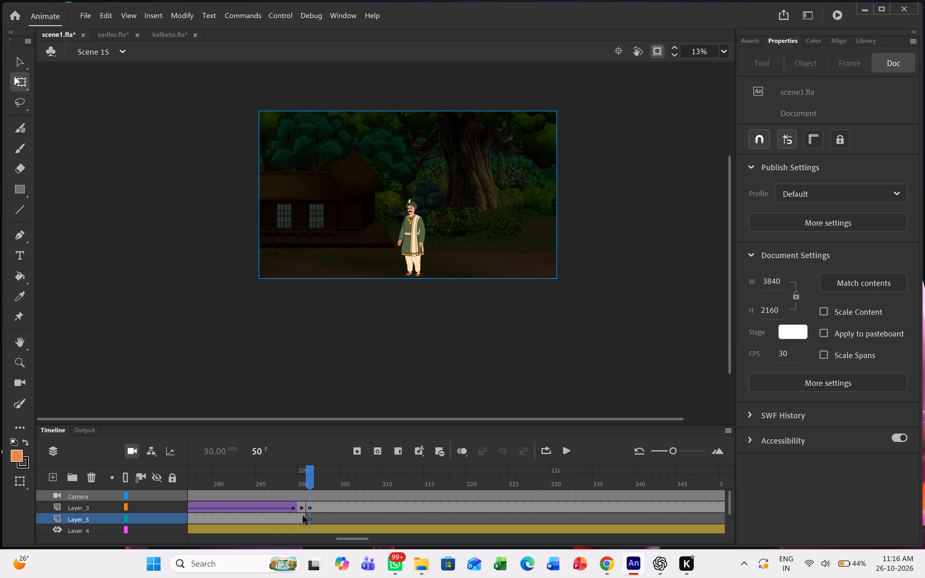
{"action": "left_click", "coordinate": [303, 516]}
{"action": "key", "text": "ctrl+c"}
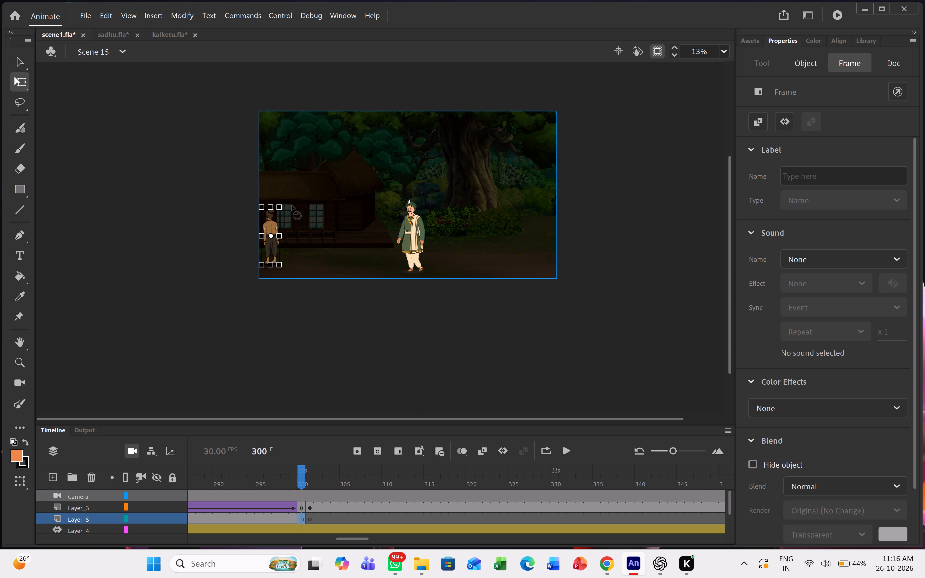
{"action": "key", "text": "ctrl+c"}
{"action": "key", "text": "ctrl+c"}
{"action": "left_click", "coordinate": [124, 33]}
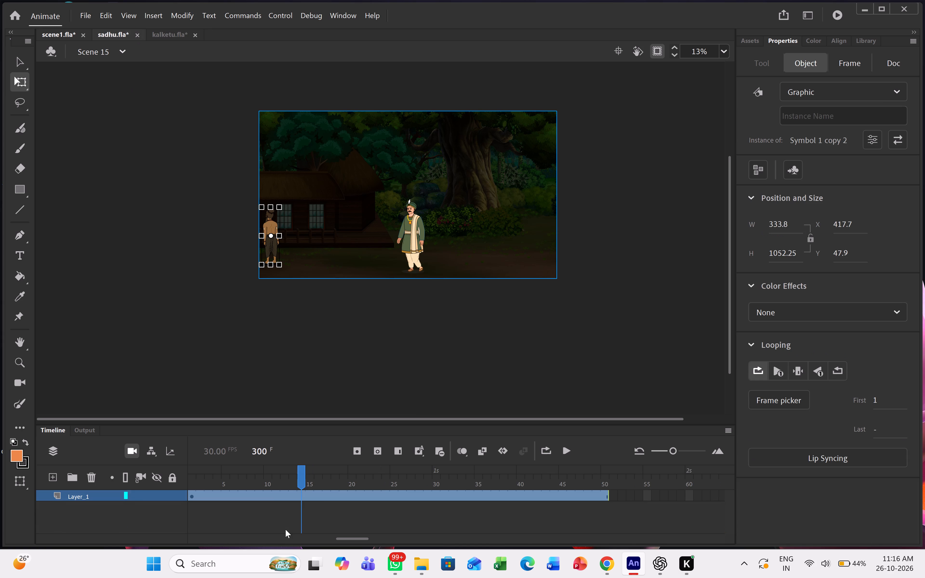
{"action": "left_click", "coordinate": [339, 294]}
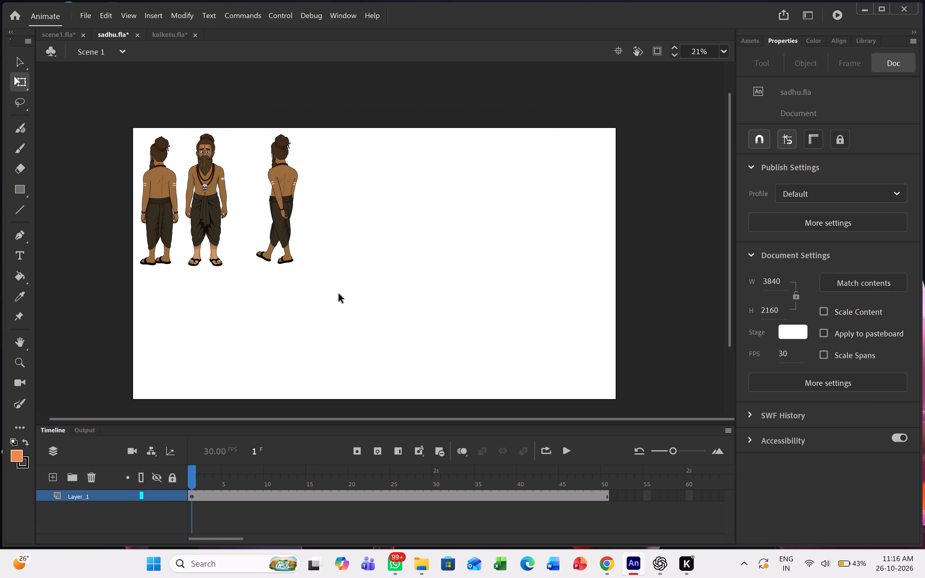
{"action": "key", "text": "ctrl+v"}
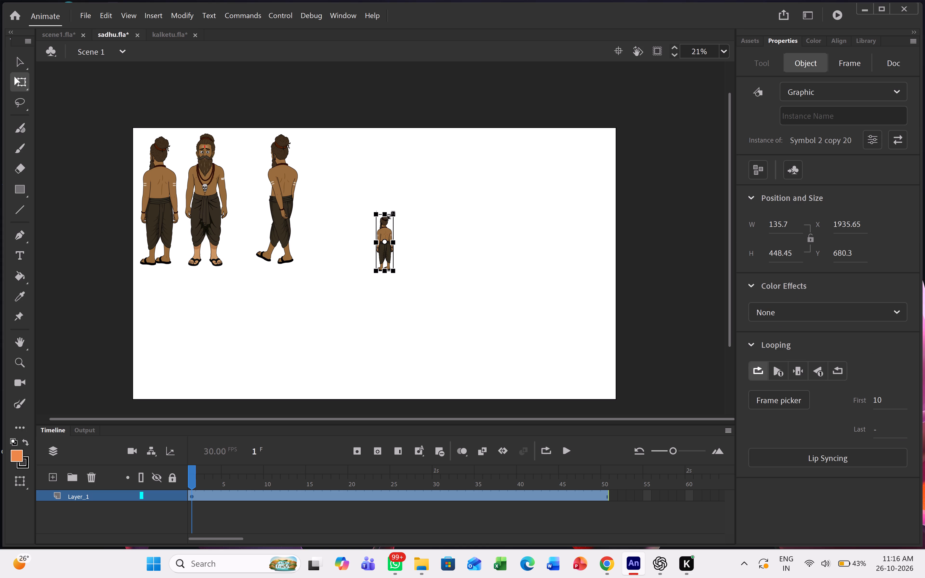
Enlarge the pasted back-view sadhu to about 324 × 1069 and place it beside the walking pose, level with the other figures.
{"action": "left_click_drag", "start_coordinate": [391, 215], "coordinate": [394, 215], "text": "shift"}
{"action": "left_click_drag", "start_coordinate": [396, 215], "coordinate": [417, 188], "text": "shift"}
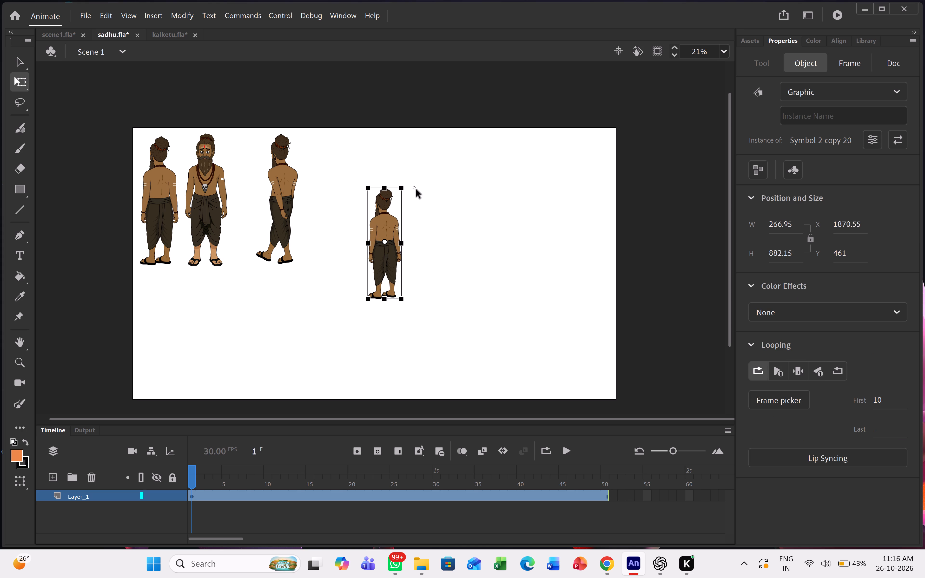
{"action": "double_click", "coordinate": [390, 217]}
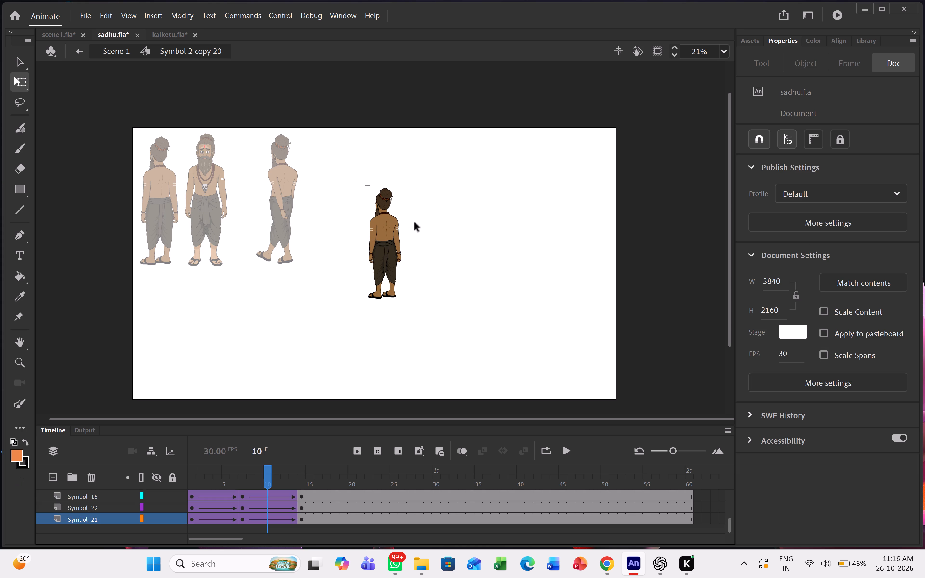
{"action": "double_click", "coordinate": [476, 240]}
{"action": "left_click_drag", "start_coordinate": [385, 227], "coordinate": [346, 185]}
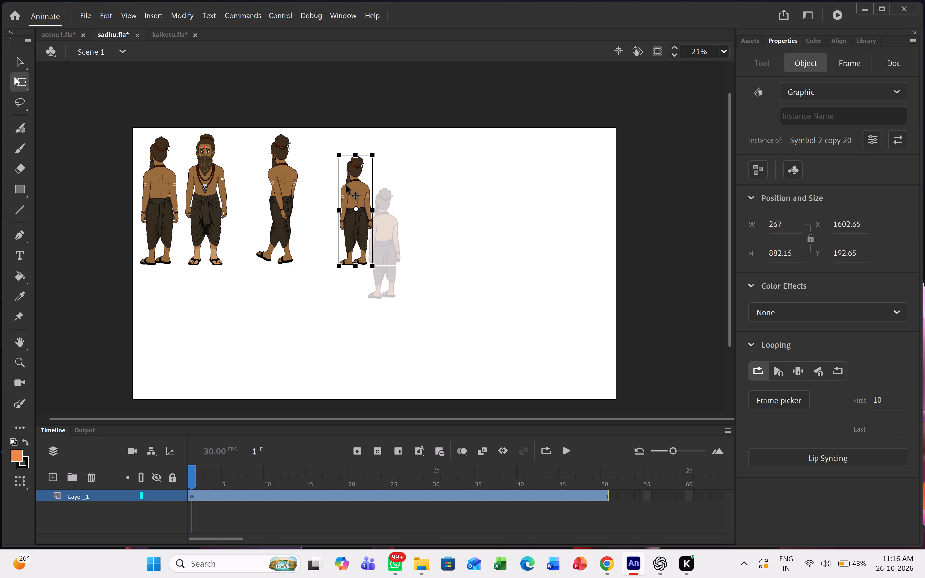
{"action": "left_click_drag", "start_coordinate": [346, 185], "coordinate": [328, 176]}
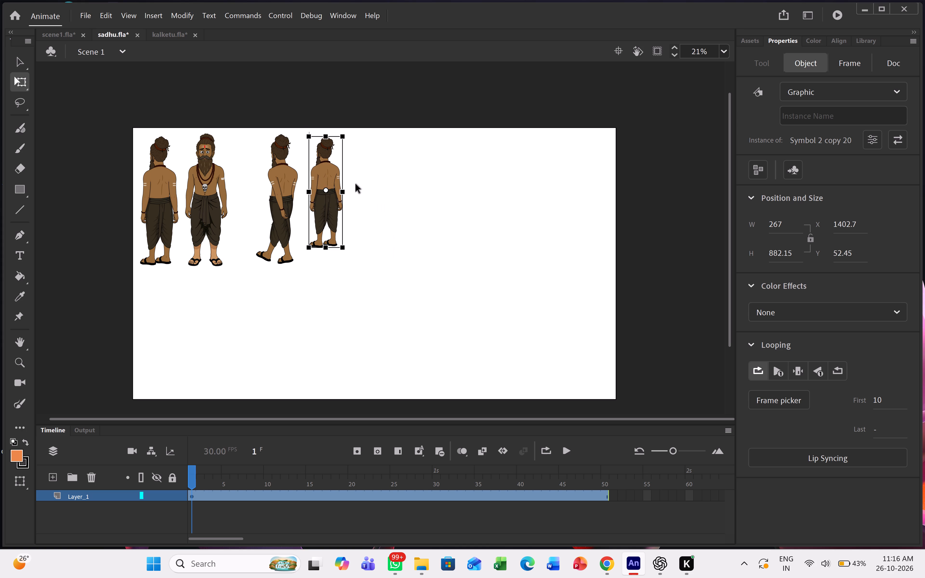
{"action": "left_click_drag", "start_coordinate": [342, 137], "coordinate": [350, 128], "text": "shift"}
{"action": "left_click_drag", "start_coordinate": [350, 128], "coordinate": [353, 126], "text": "shift"}
{"action": "left_click_drag", "start_coordinate": [330, 158], "coordinate": [334, 170]}
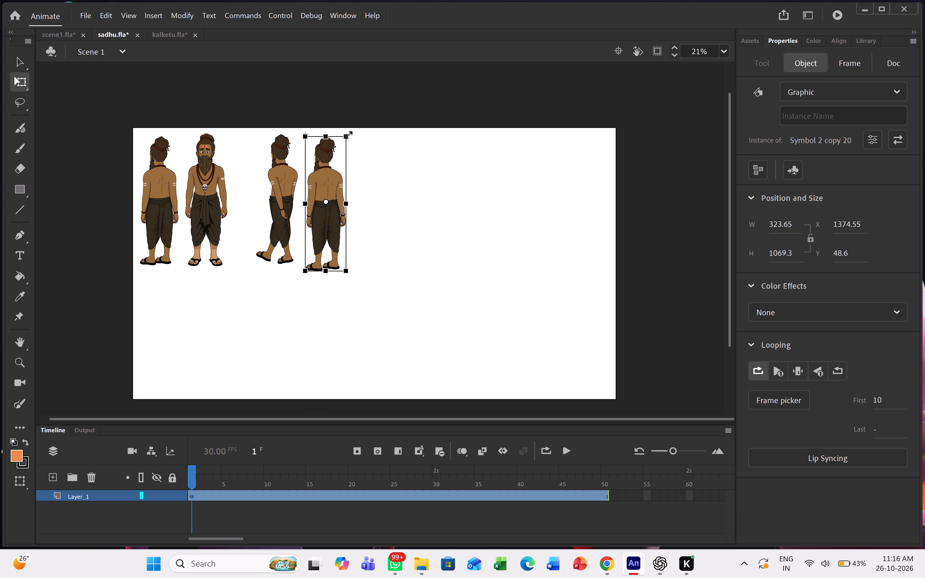
{"action": "left_click_drag", "start_coordinate": [349, 135], "coordinate": [346, 138], "text": "shift"}
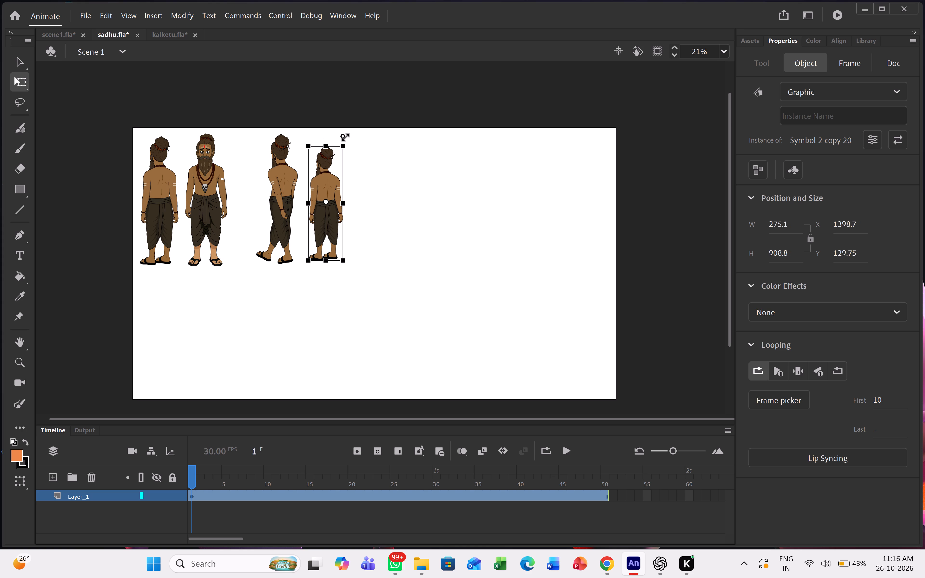
{"action": "left_click_drag", "start_coordinate": [346, 138], "coordinate": [351, 135], "text": "shift"}
{"action": "left_click", "coordinate": [451, 246]}
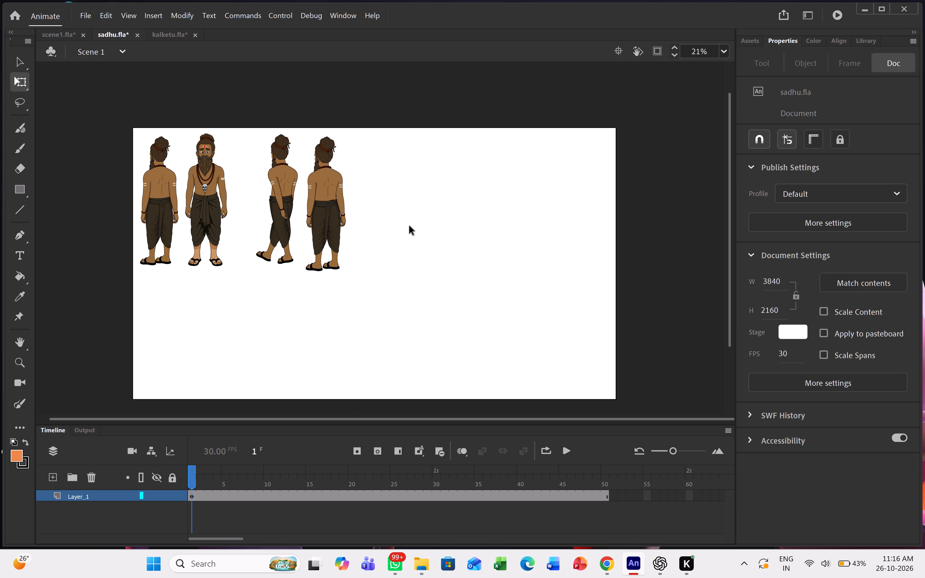
Inside the front-facing sadhu symbol, insert keyframes on all layers at frames 7 and 14.
{"action": "triple_click", "coordinate": [208, 205]}
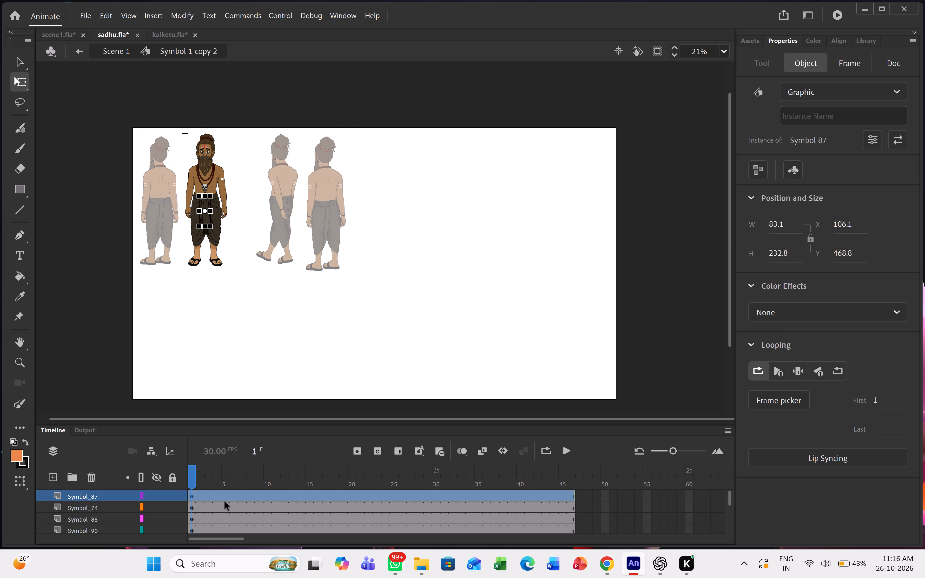
{"action": "left_click_drag", "start_coordinate": [190, 480], "coordinate": [238, 482]}
{"action": "right_click_drag", "start_coordinate": [210, 484], "coordinate": [245, 482]}
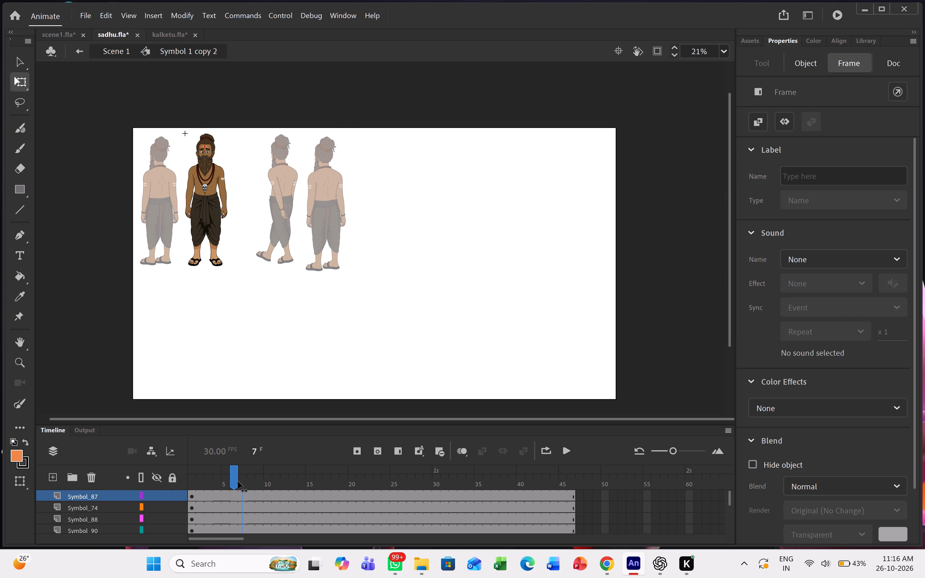
{"action": "left_click_drag", "start_coordinate": [238, 482], "coordinate": [234, 484]}
{"action": "triple_click", "coordinate": [239, 479]}
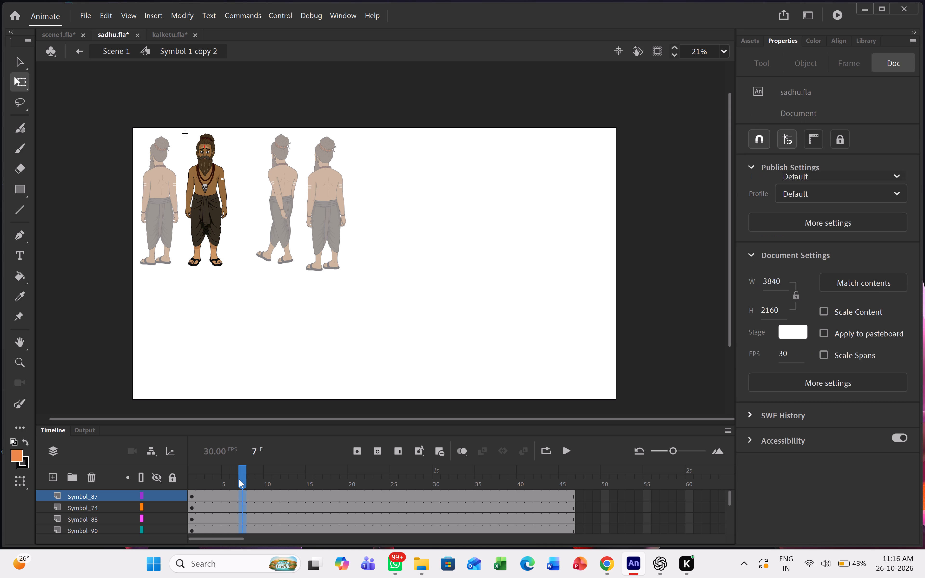
{"action": "left_click", "coordinate": [239, 479]}
{"action": "triple_click", "coordinate": [239, 479]}
{"action": "double_click", "coordinate": [241, 477]}
{"action": "key", "text": "F6"}
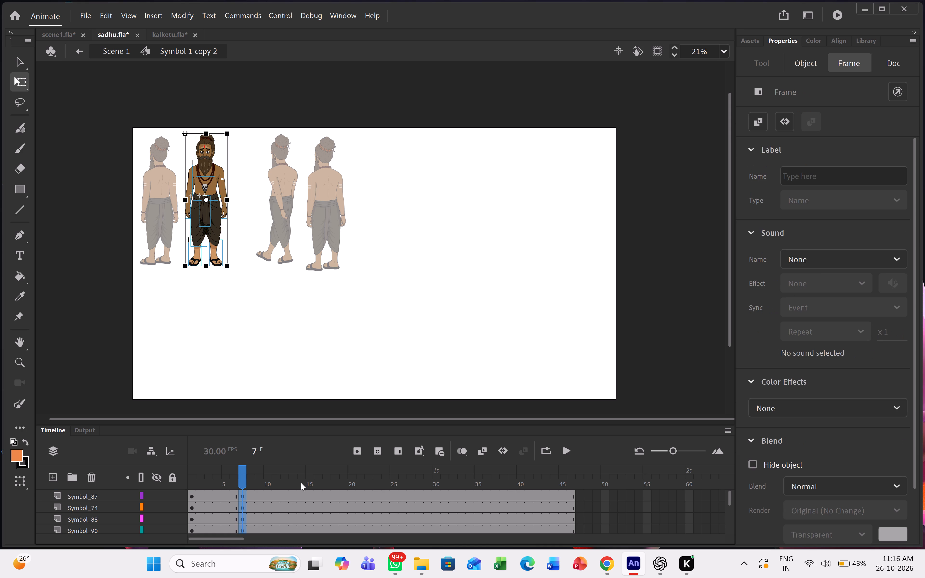
{"action": "double_click", "coordinate": [301, 482]}
{"action": "key", "text": "F6"}
At frame 7, set the whole figure's pivot at the feet and squash it from the top to about 990 high.
{"action": "double_click", "coordinate": [242, 481]}
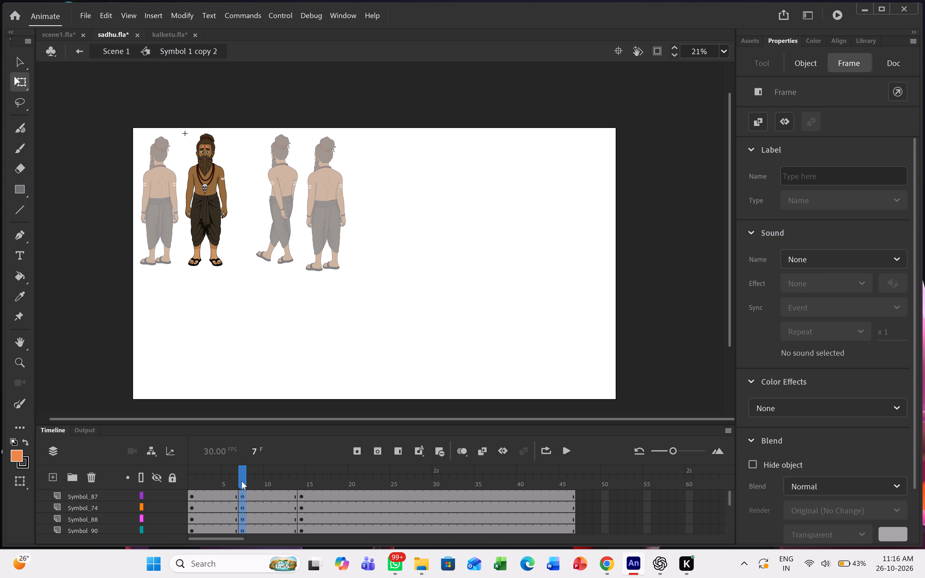
{"action": "left_click_drag", "start_coordinate": [155, 133], "coordinate": [264, 300]}
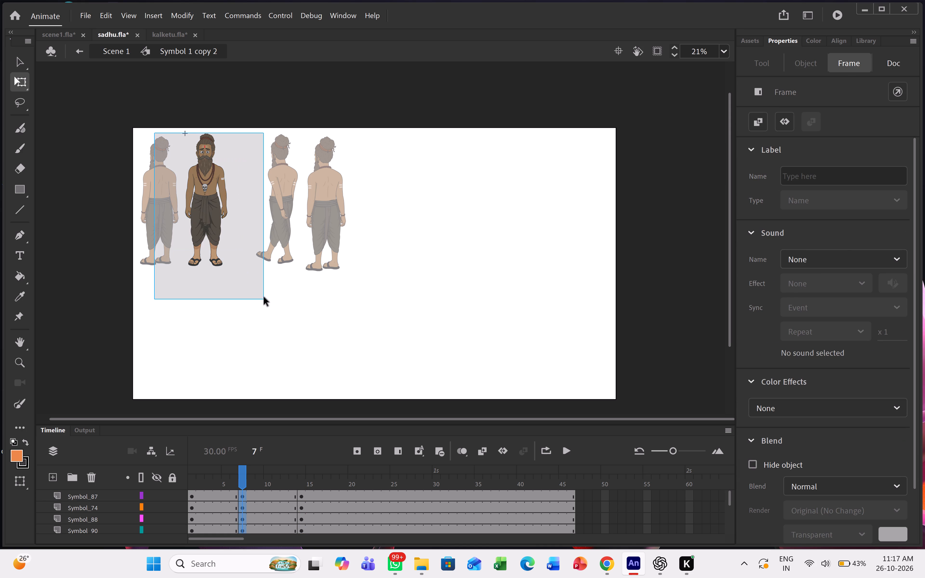
{"action": "scroll", "coordinate": [205, 172], "scroll_direction": "up", "scroll_amount": 5, "text": "ctrl"}
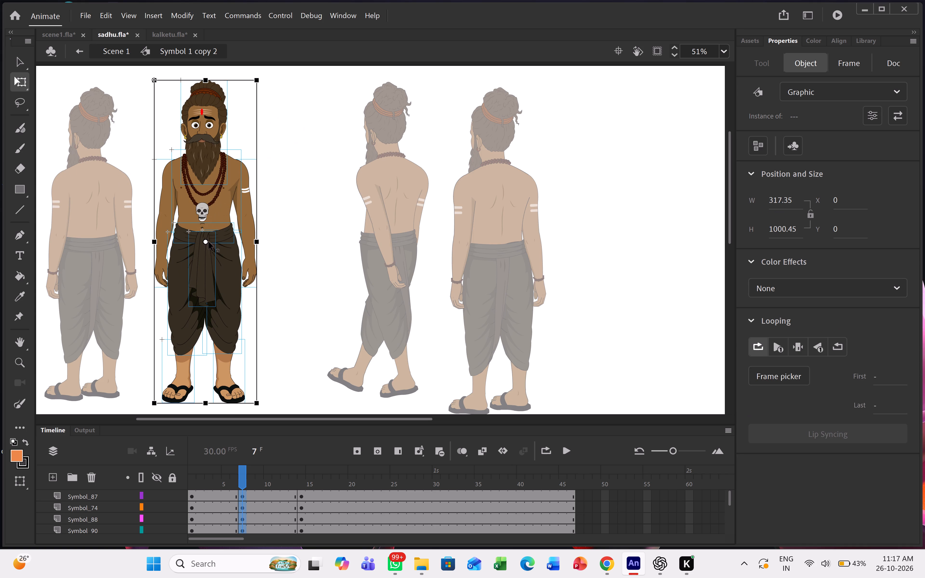
{"action": "left_click_drag", "start_coordinate": [207, 241], "coordinate": [210, 396]}
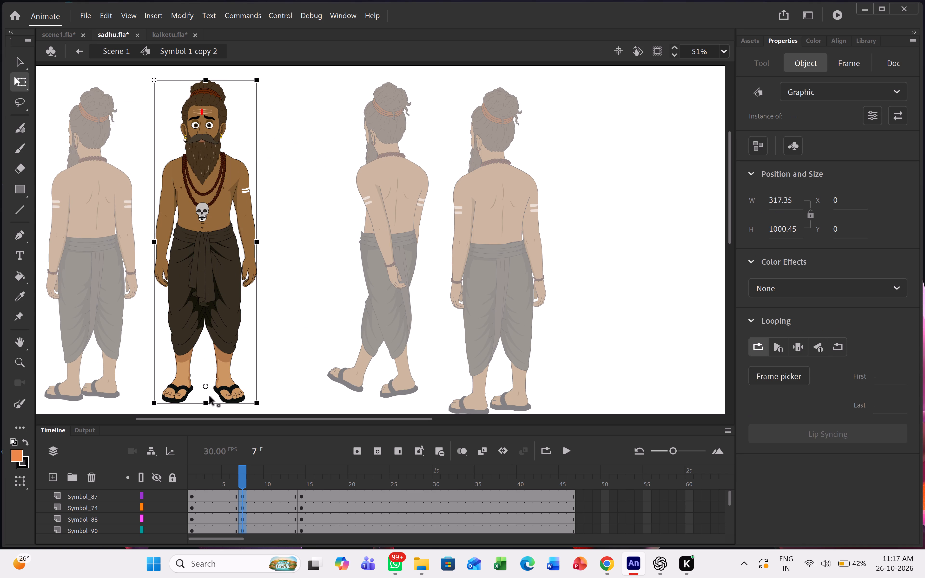
{"action": "left_click_drag", "start_coordinate": [210, 396], "coordinate": [210, 401]}
{"action": "scroll", "coordinate": [197, 65], "scroll_direction": "up", "scroll_amount": 6, "text": "ctrl"}
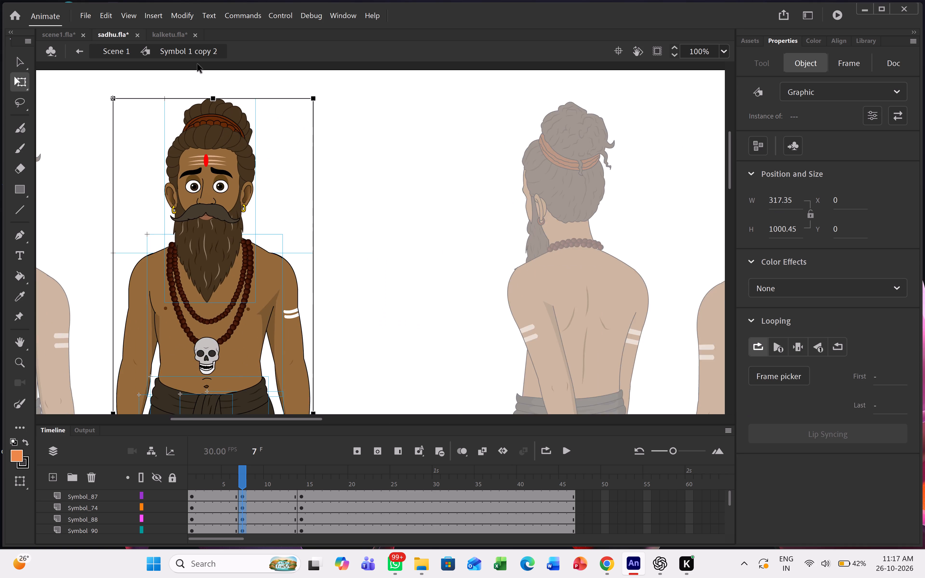
{"action": "scroll", "coordinate": [198, 69], "scroll_direction": "up", "scroll_amount": 5, "text": "ctrl"}
{"action": "left_click_drag", "start_coordinate": [226, 125], "coordinate": [226, 129]}
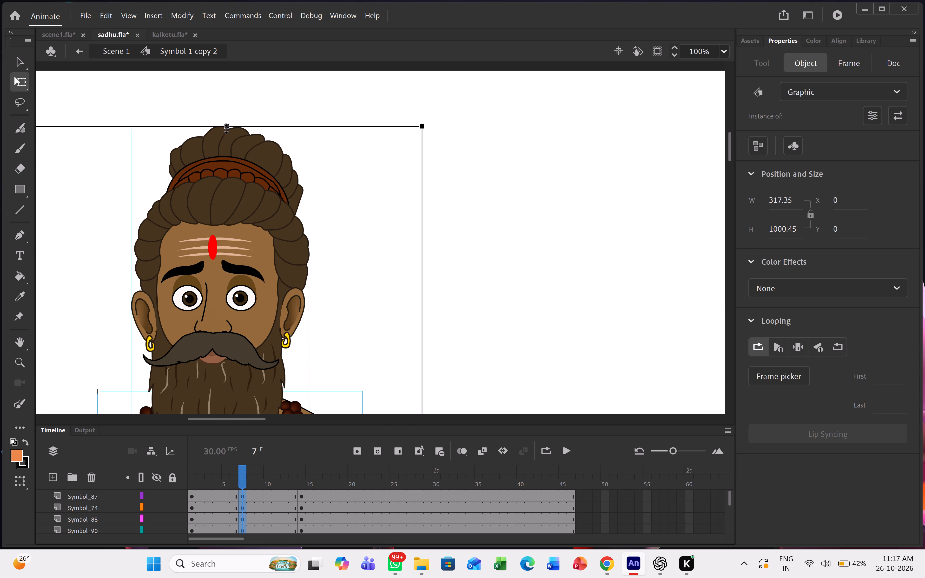
{"action": "left_click_drag", "start_coordinate": [226, 129], "coordinate": [226, 136]}
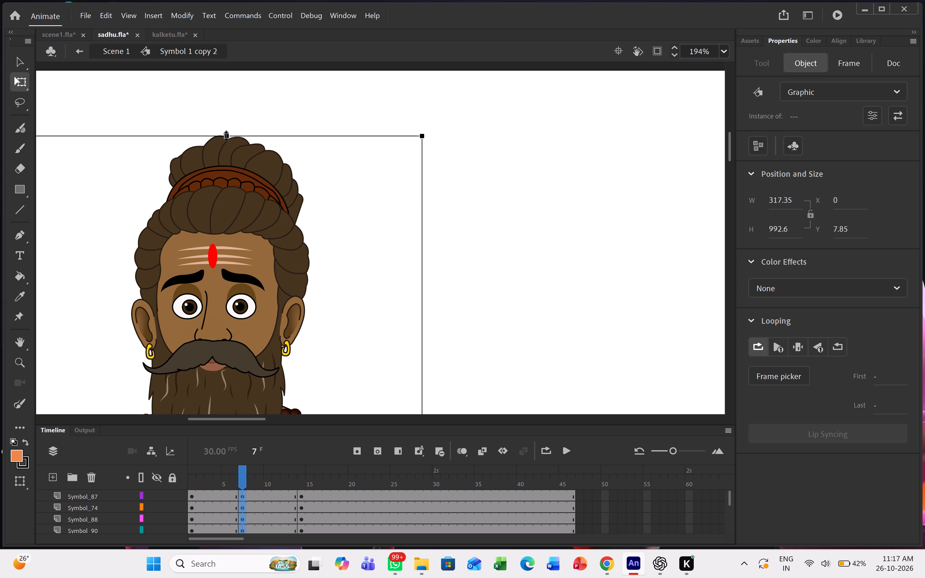
{"action": "left_click_drag", "start_coordinate": [226, 136], "coordinate": [226, 138]}
{"action": "left_click", "coordinate": [495, 251]}
Rotate the front-facing sadhu's head slightly clockwise at frame 7.
{"action": "scroll", "coordinate": [322, 240], "scroll_direction": "down", "scroll_amount": 2}
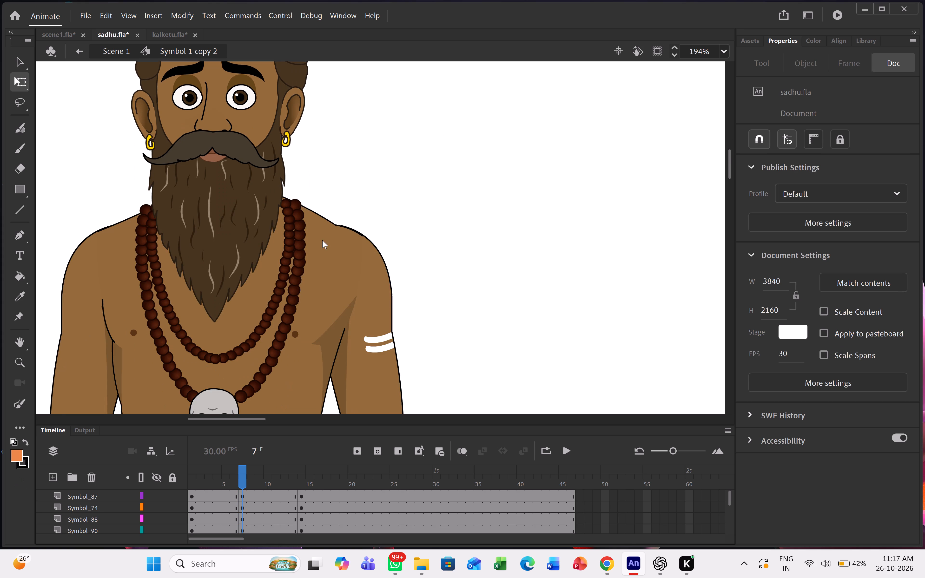
{"action": "scroll", "coordinate": [286, 196], "scroll_direction": "up", "scroll_amount": 1}
{"action": "left_click", "coordinate": [252, 205]}
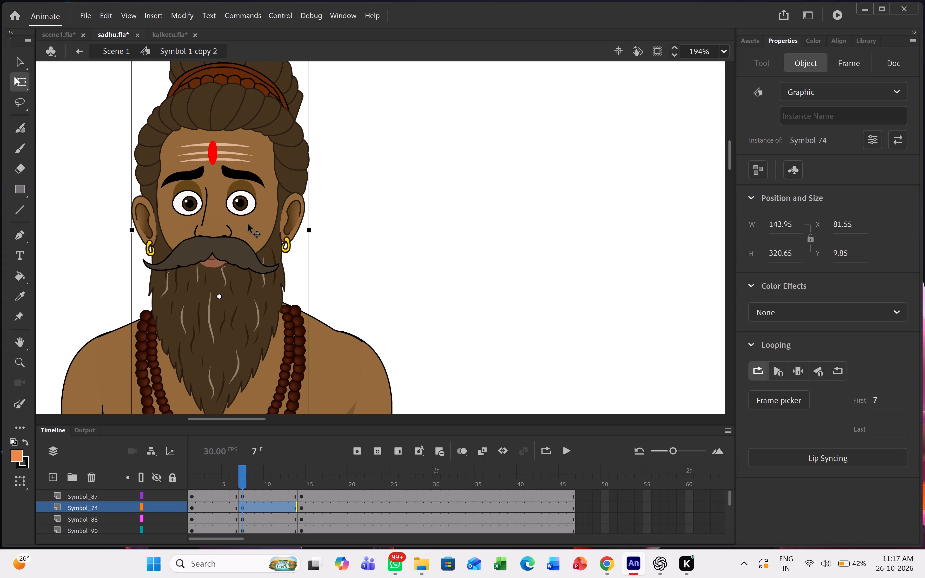
{"action": "scroll", "coordinate": [274, 142], "scroll_direction": "up", "scroll_amount": 1}
{"action": "left_click_drag", "start_coordinate": [317, 137], "coordinate": [321, 142]}
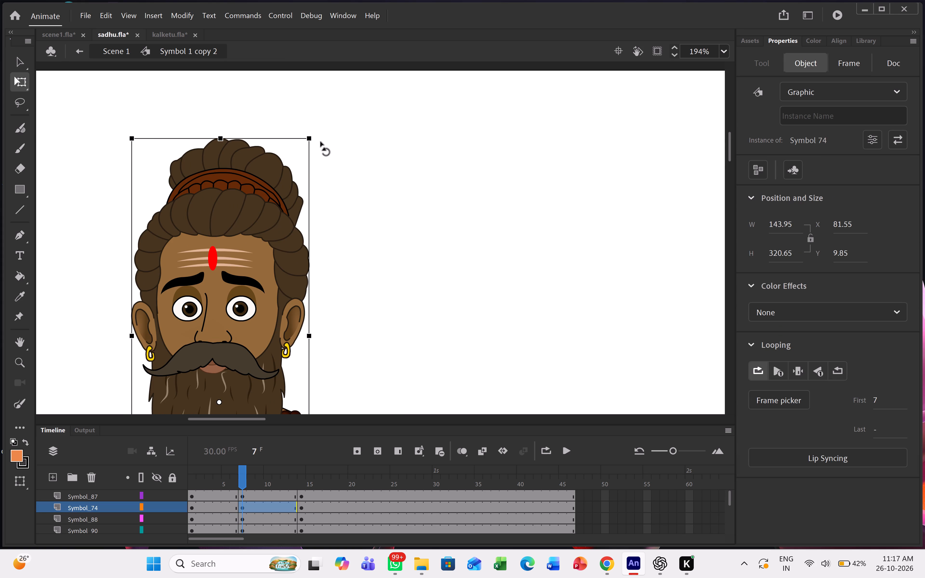
{"action": "left_click_drag", "start_coordinate": [321, 142], "coordinate": [325, 150]}
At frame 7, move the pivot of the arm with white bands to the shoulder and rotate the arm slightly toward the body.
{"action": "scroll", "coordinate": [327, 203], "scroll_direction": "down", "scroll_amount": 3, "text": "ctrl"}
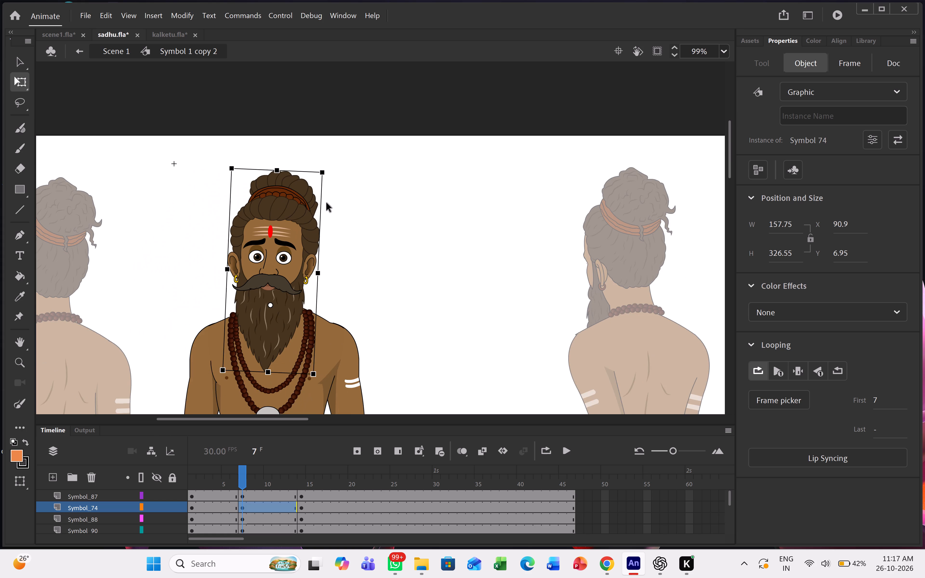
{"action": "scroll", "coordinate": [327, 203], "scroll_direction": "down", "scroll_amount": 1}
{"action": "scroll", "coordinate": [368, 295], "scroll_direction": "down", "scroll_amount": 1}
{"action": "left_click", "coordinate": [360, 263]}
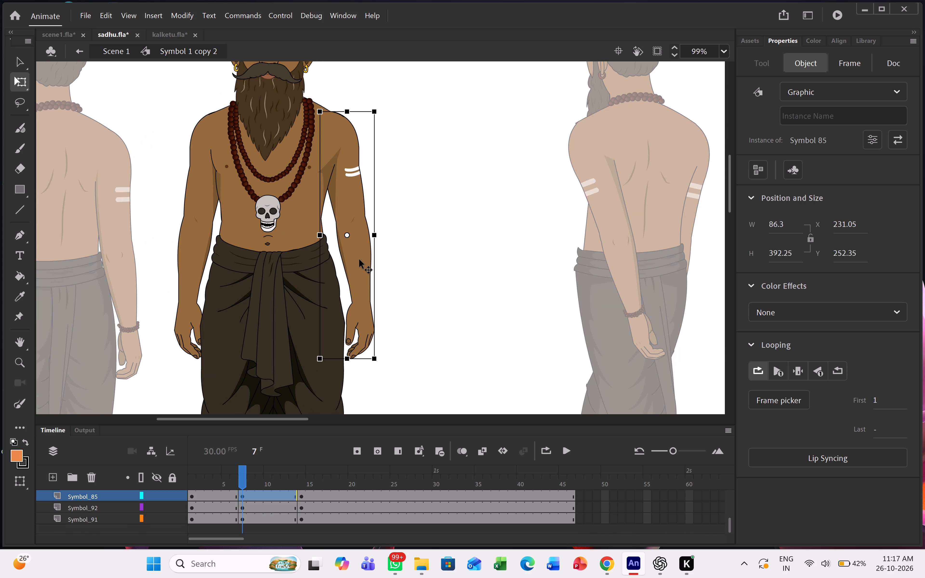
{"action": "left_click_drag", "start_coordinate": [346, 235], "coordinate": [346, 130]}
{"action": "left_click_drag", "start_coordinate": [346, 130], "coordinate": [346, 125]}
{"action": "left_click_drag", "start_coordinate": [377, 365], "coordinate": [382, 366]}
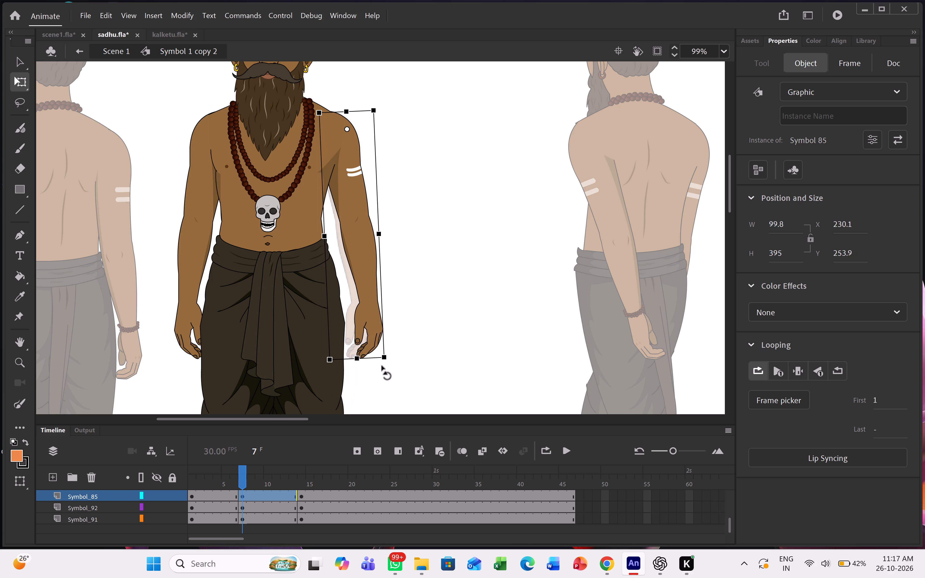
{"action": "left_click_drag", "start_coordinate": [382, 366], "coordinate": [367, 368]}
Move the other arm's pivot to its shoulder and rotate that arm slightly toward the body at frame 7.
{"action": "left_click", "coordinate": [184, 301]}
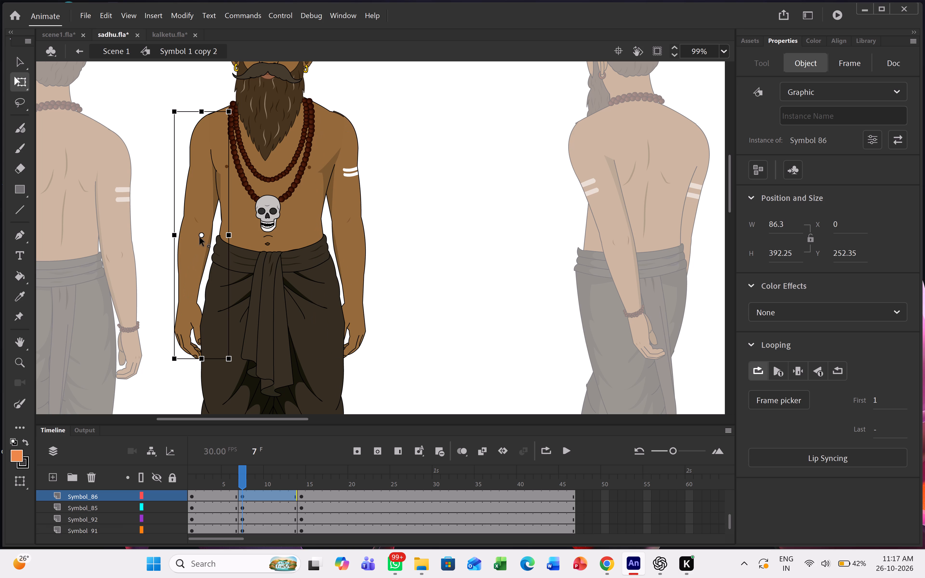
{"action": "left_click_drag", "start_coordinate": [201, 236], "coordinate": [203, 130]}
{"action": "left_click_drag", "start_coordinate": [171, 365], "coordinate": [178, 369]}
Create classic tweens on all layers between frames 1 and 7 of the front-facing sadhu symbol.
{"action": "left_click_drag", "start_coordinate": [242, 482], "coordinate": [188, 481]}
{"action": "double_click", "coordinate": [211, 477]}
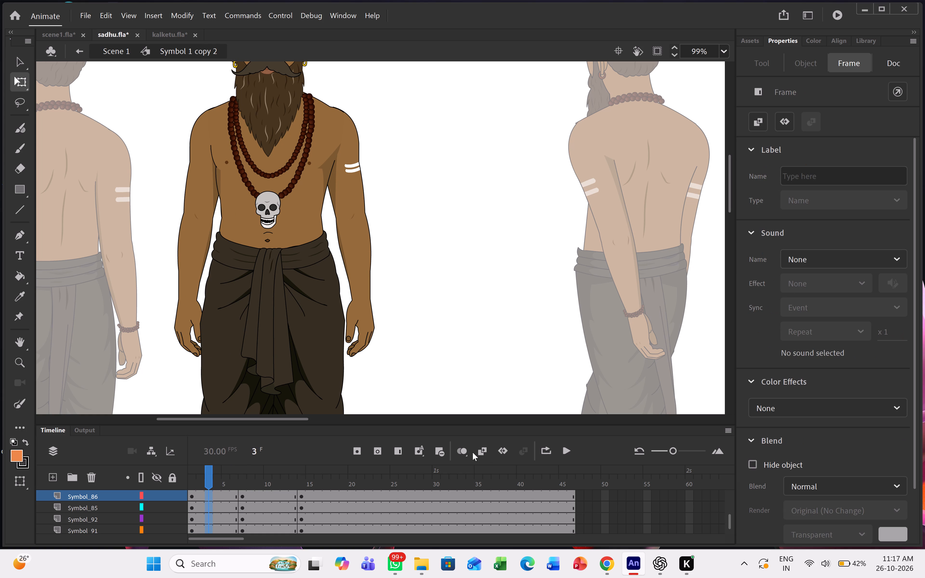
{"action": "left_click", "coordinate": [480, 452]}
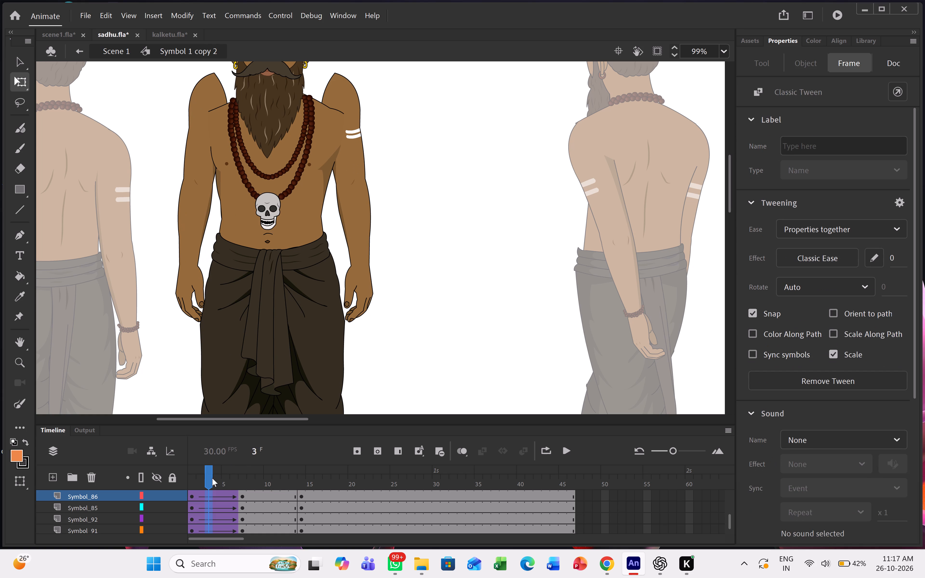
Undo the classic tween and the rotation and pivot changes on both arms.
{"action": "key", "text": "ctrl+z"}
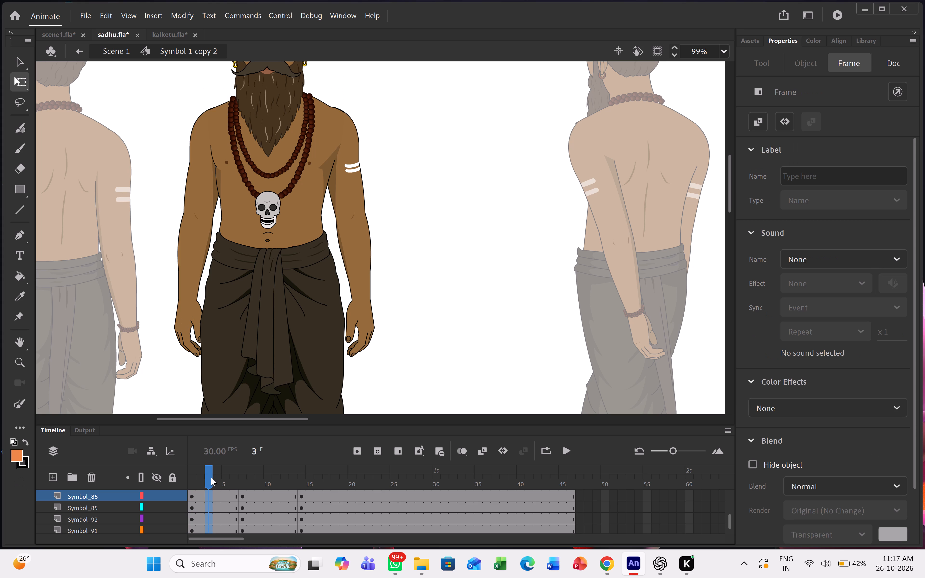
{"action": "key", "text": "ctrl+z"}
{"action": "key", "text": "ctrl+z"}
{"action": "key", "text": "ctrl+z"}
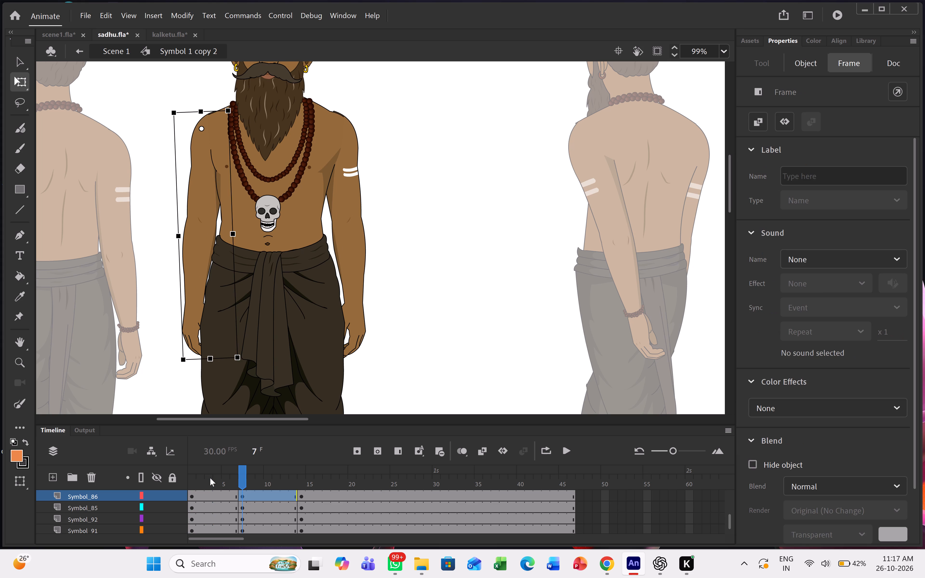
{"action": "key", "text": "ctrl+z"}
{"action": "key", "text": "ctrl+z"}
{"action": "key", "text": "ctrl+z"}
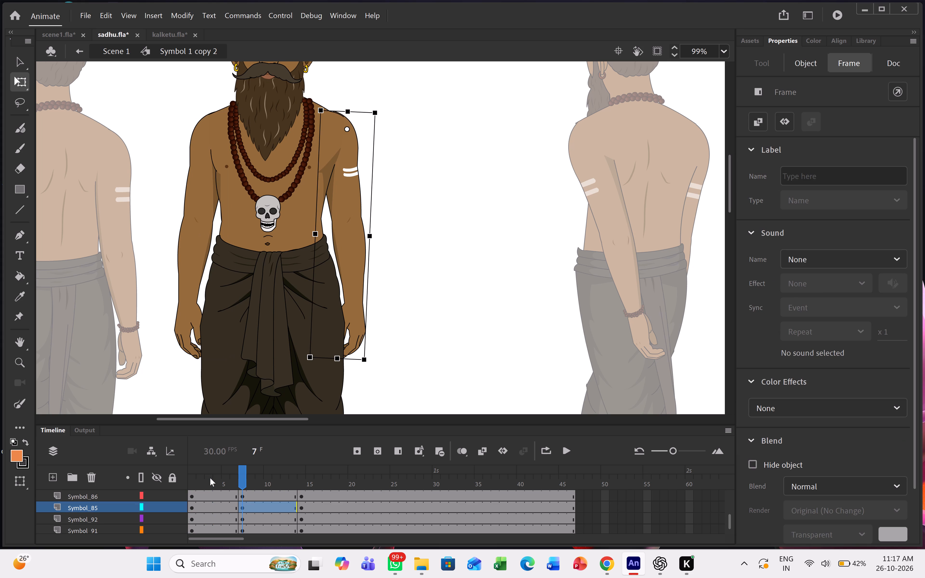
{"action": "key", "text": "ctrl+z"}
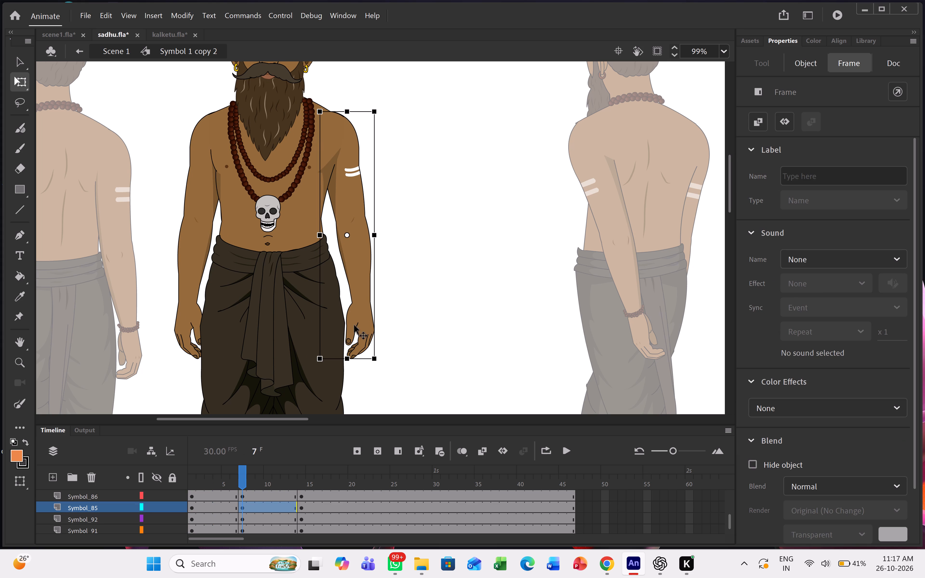
Create classic tweens on all layers from frame 1 to 7 and from 7 to 14, and scrub through the motion.
{"action": "scroll", "coordinate": [371, 276], "scroll_direction": "down", "scroll_amount": 3, "text": "ctrl"}
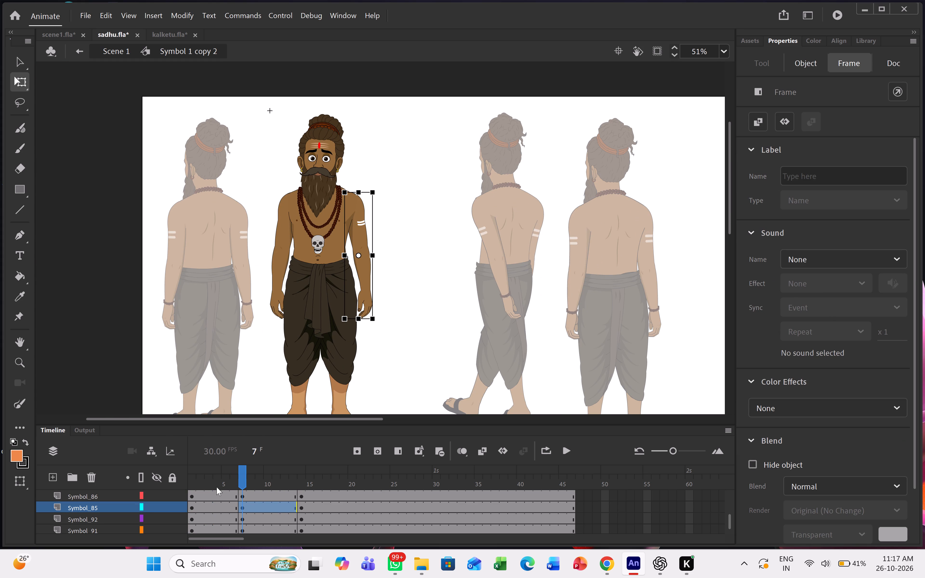
{"action": "triple_click", "coordinate": [217, 487]}
{"action": "left_click", "coordinate": [229, 477]}
{"action": "right_click", "coordinate": [229, 477]}
{"action": "left_click", "coordinate": [229, 477]}
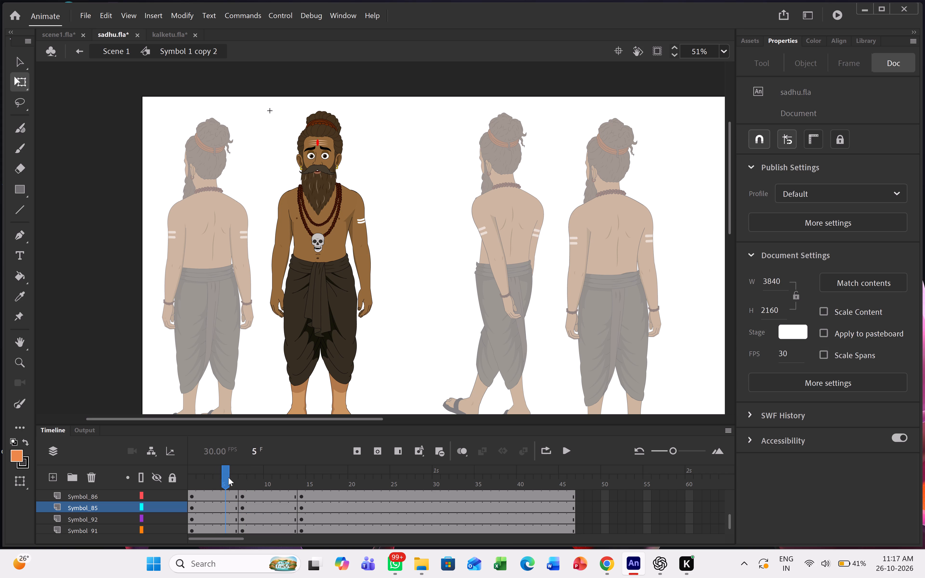
{"action": "double_click", "coordinate": [211, 478]}
{"action": "left_click", "coordinate": [483, 452]}
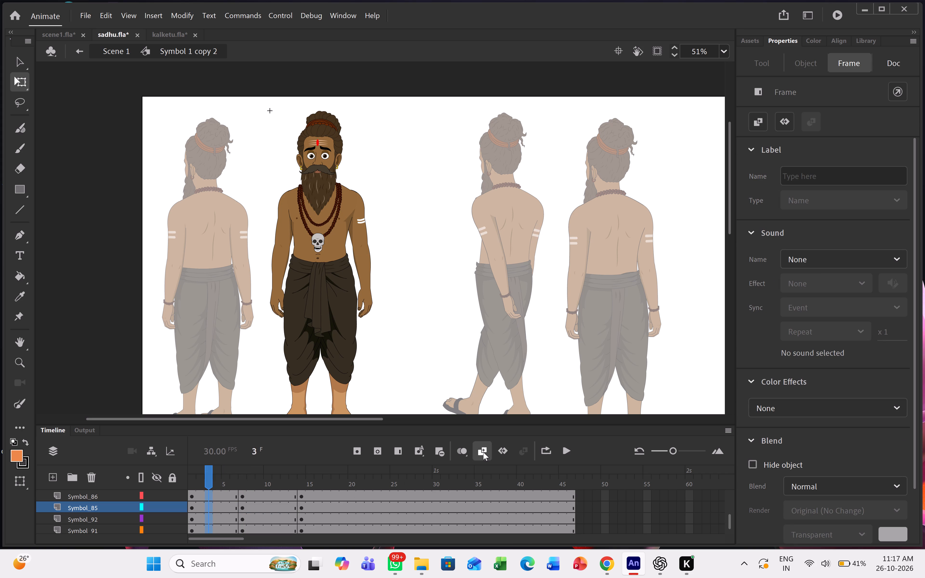
{"action": "double_click", "coordinate": [271, 484]}
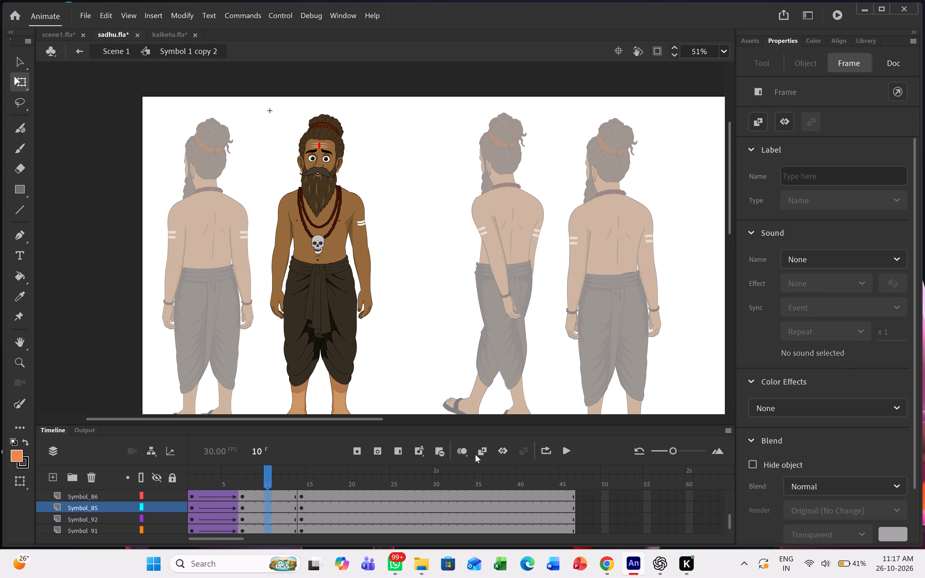
{"action": "left_click", "coordinate": [484, 452]}
{"action": "left_click_drag", "start_coordinate": [266, 482], "coordinate": [200, 480]}
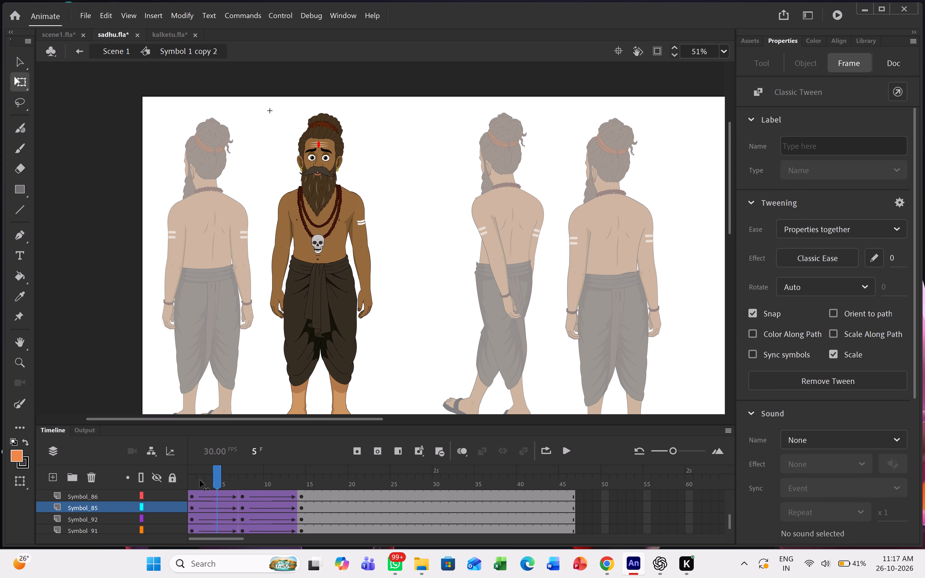
{"action": "left_click_drag", "start_coordinate": [200, 480], "coordinate": [243, 481]}
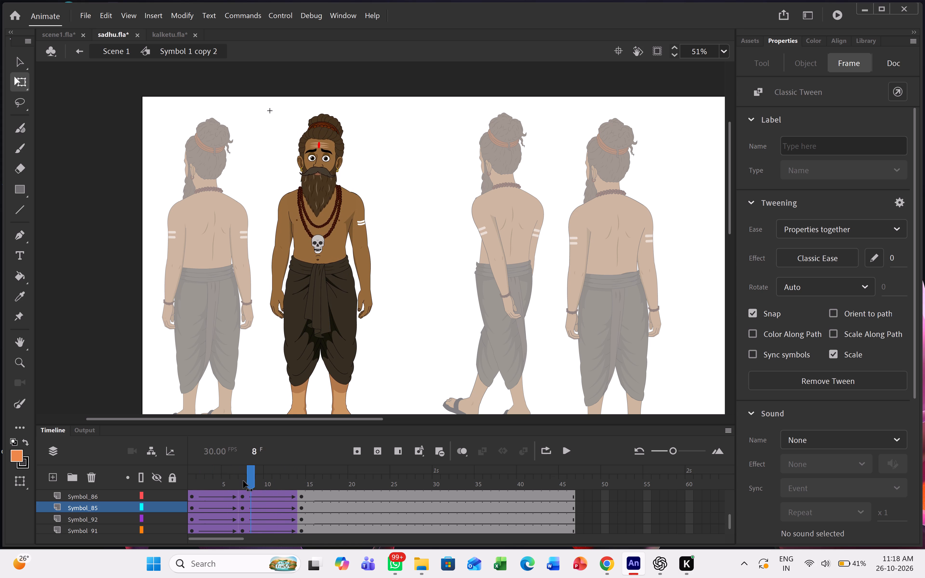
{"action": "left_click_drag", "start_coordinate": [243, 481], "coordinate": [172, 477]}
Open the front-facing sadhu's head symbol for editing from frame 1.
{"action": "scroll", "coordinate": [311, 174], "scroll_direction": "up", "scroll_amount": 4, "text": "ctrl"}
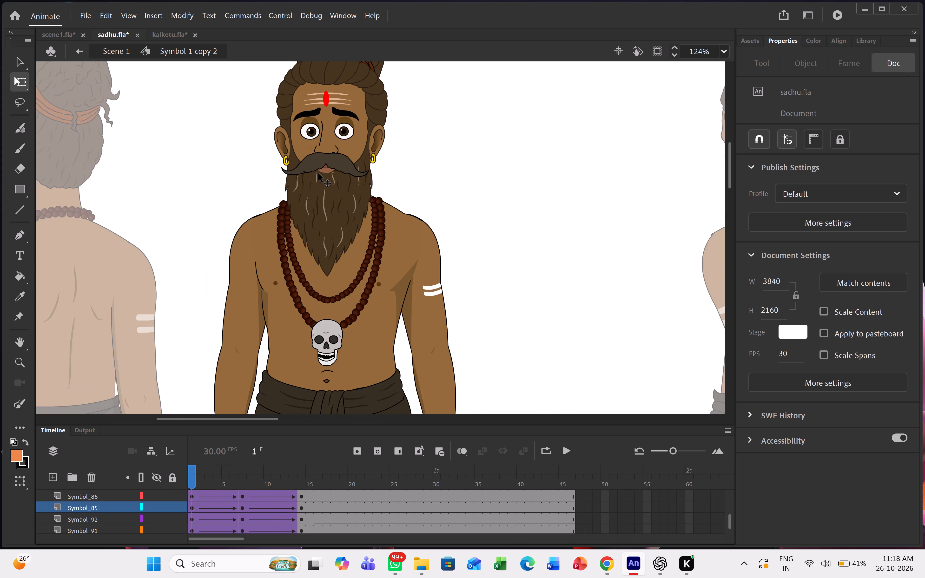
{"action": "scroll", "coordinate": [319, 173], "scroll_direction": "up", "scroll_amount": 9, "text": "ctrl"}
{"action": "scroll", "coordinate": [345, 200], "scroll_direction": "up", "scroll_amount": 1}
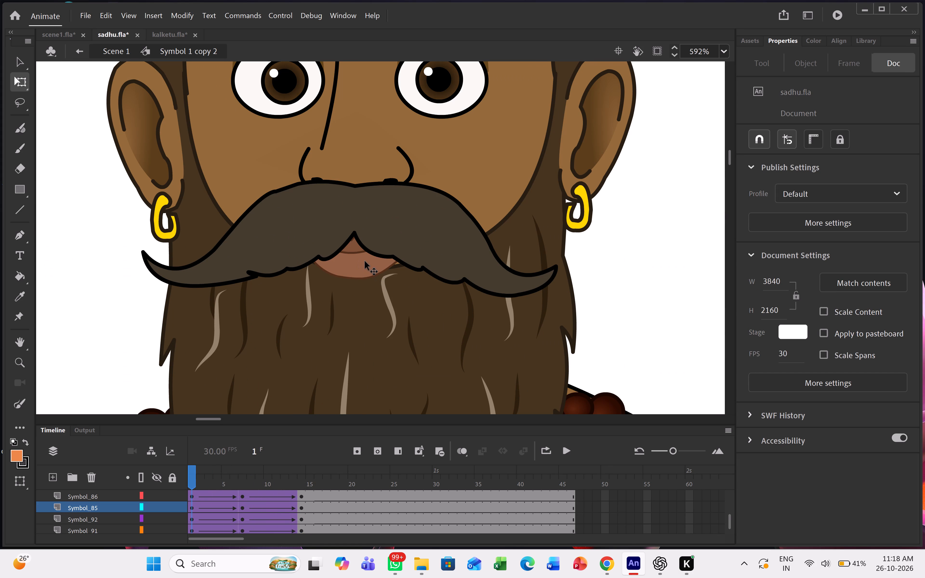
{"action": "double_click", "coordinate": [365, 261]}
{"action": "double_click", "coordinate": [365, 269]}
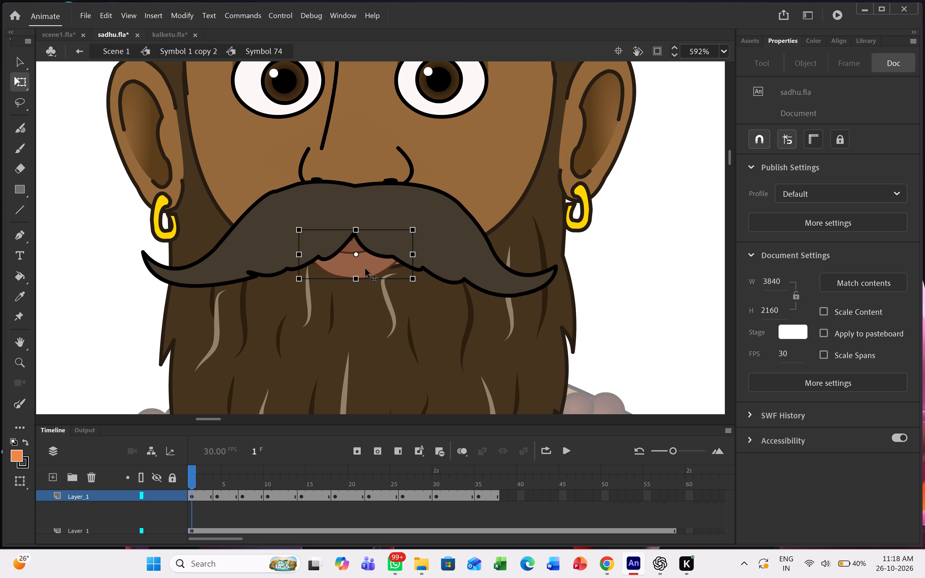
{"action": "double_click", "coordinate": [512, 279]}
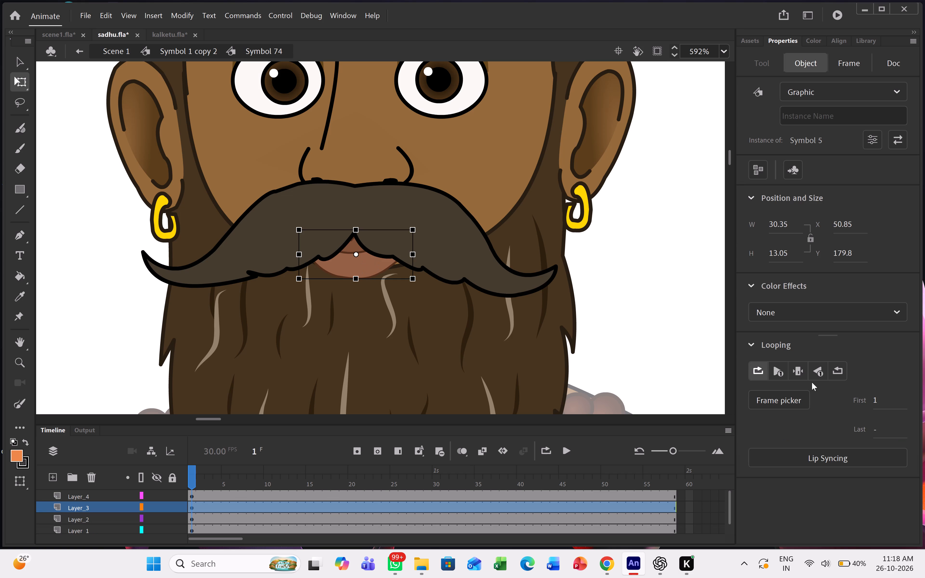
Browse the mouth symbol's available shapes in the Frame Picker.
{"action": "left_click", "coordinate": [785, 399]}
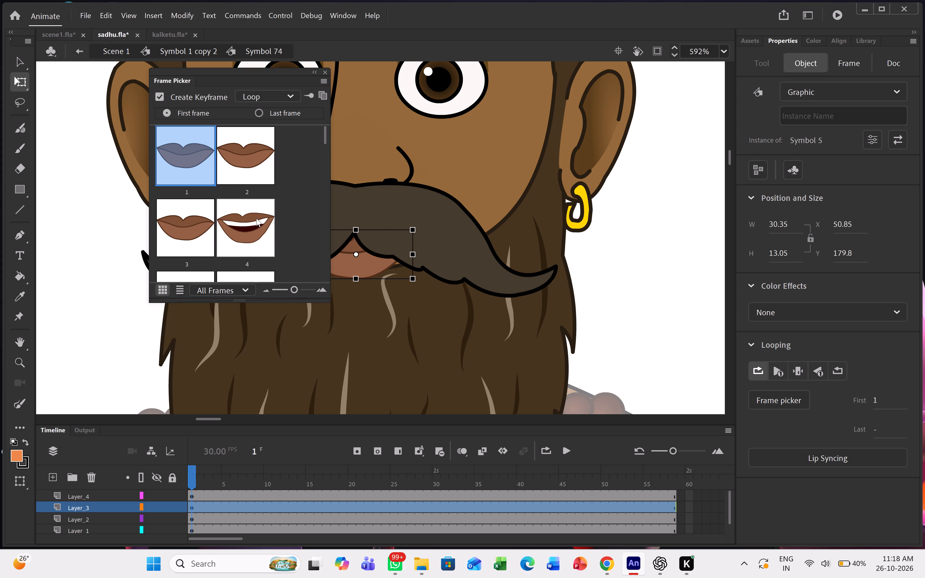
{"action": "scroll", "coordinate": [256, 218], "scroll_direction": "down", "scroll_amount": 13}
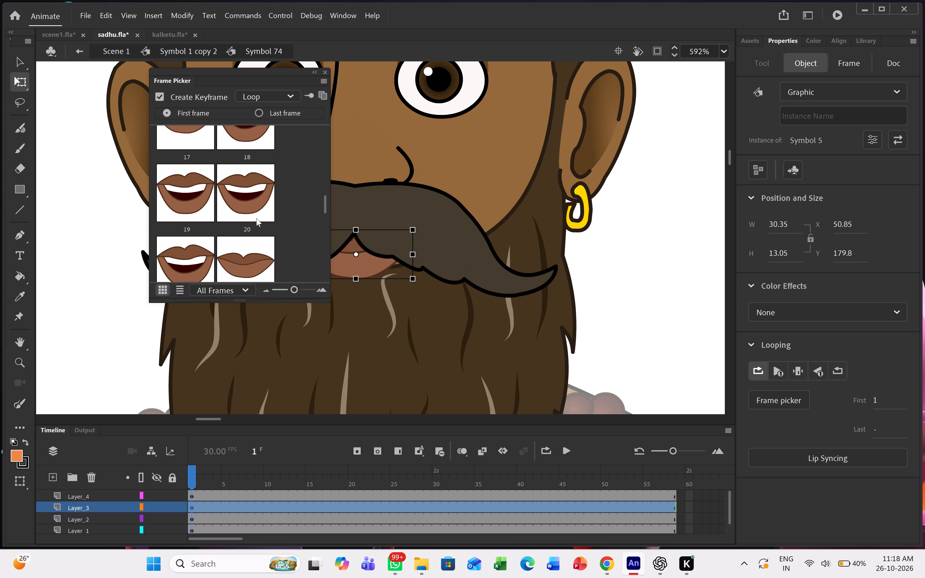
{"action": "scroll", "coordinate": [256, 218], "scroll_direction": "down", "scroll_amount": 3}
{"action": "scroll", "coordinate": [256, 218], "scroll_direction": "up", "scroll_amount": 16}
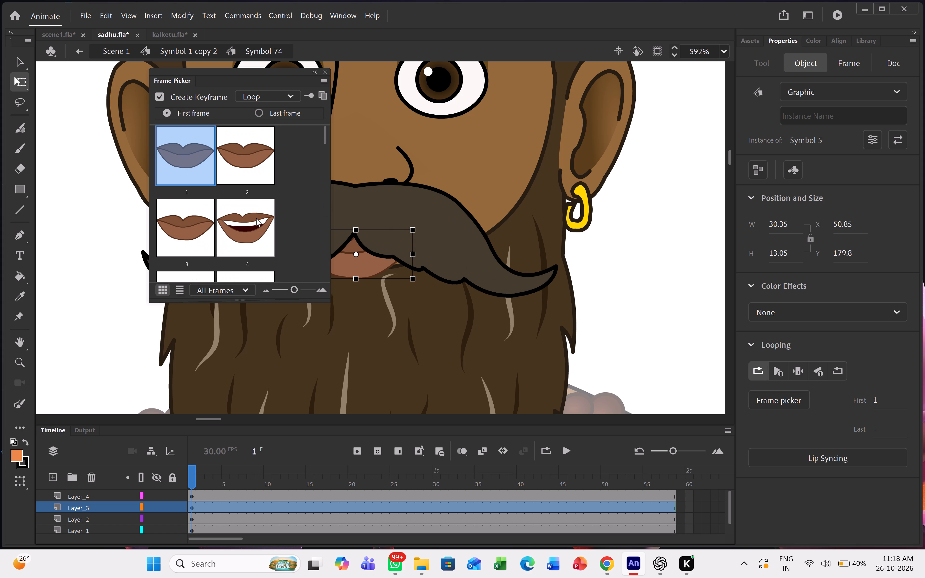
{"action": "scroll", "coordinate": [256, 218], "scroll_direction": "up", "scroll_amount": 5}
{"action": "double_click", "coordinate": [325, 75]}
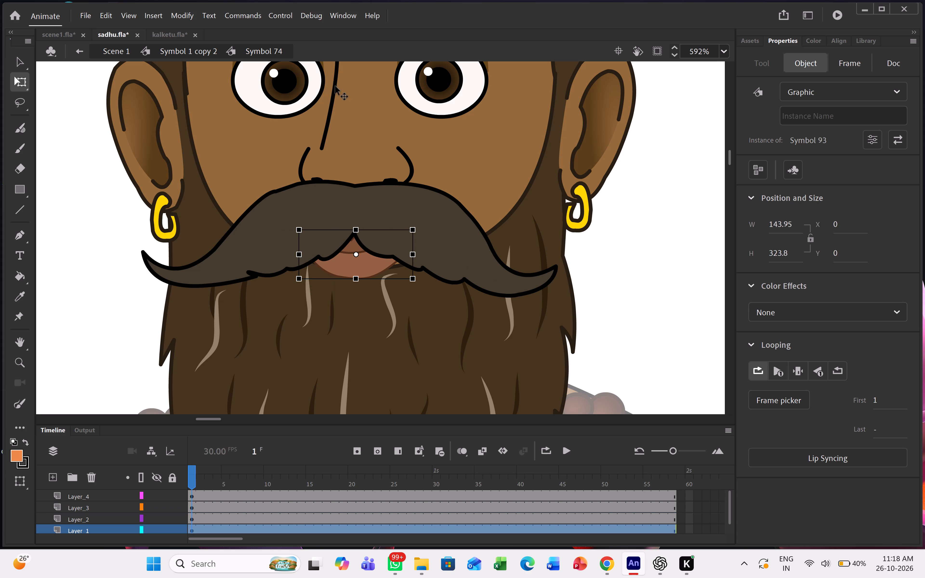
Open Lip Syncing for the mouth and assign mouth frame 4 to the Ah viseme.
{"action": "left_click", "coordinate": [361, 259]}
{"action": "left_click", "coordinate": [361, 259]}
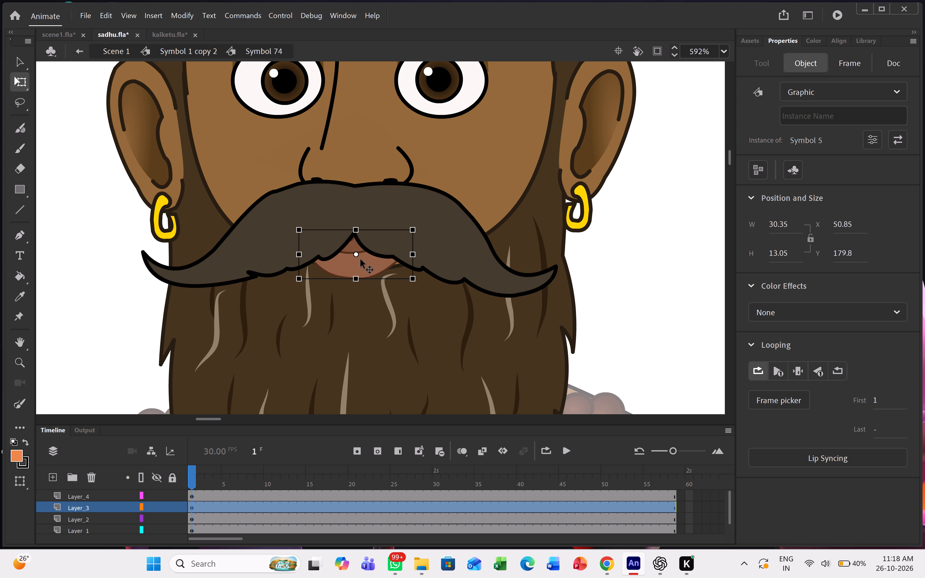
{"action": "left_click", "coordinate": [811, 460]}
{"action": "scroll", "coordinate": [503, 291], "scroll_direction": "down", "scroll_amount": 7}
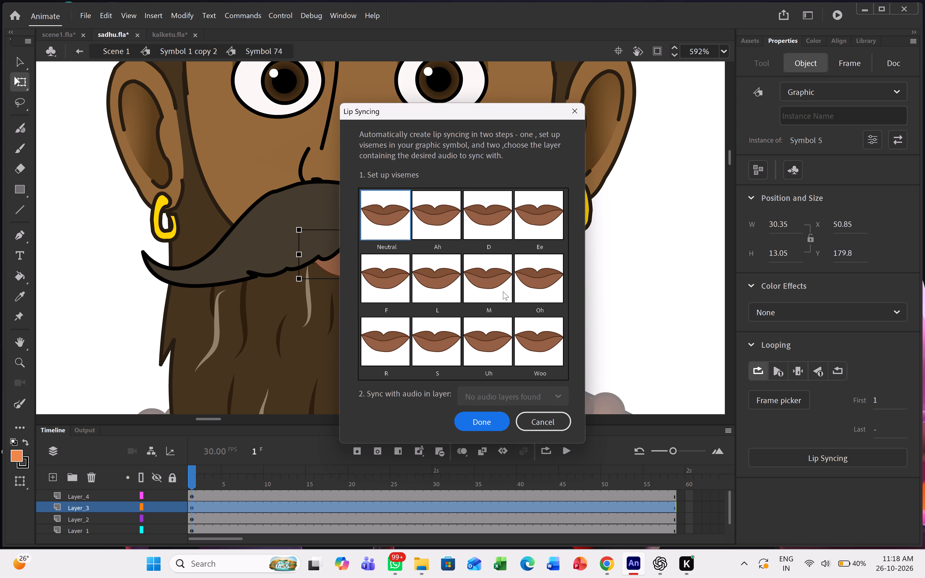
{"action": "scroll", "coordinate": [503, 291], "scroll_direction": "up", "scroll_amount": 8}
{"action": "left_click", "coordinate": [441, 202]}
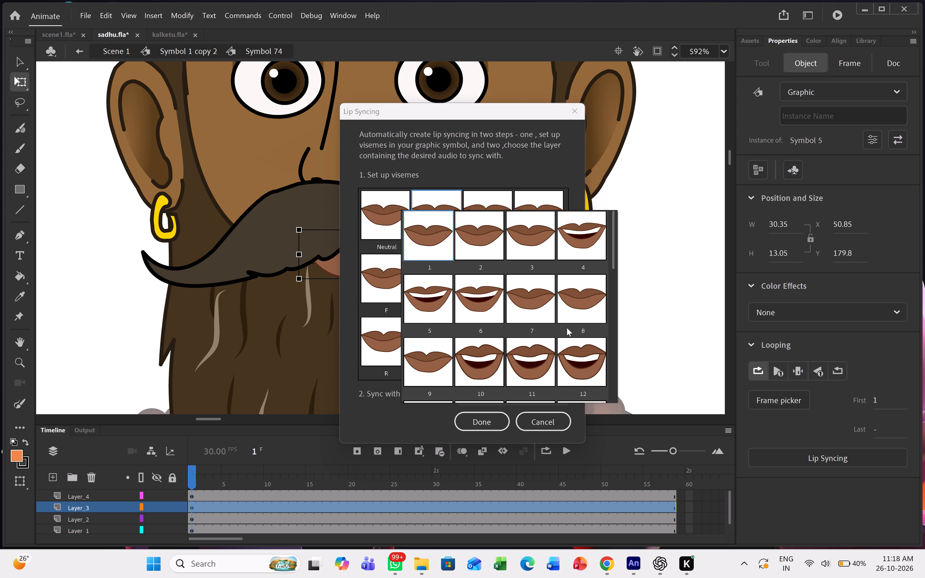
{"action": "left_click", "coordinate": [603, 244]}
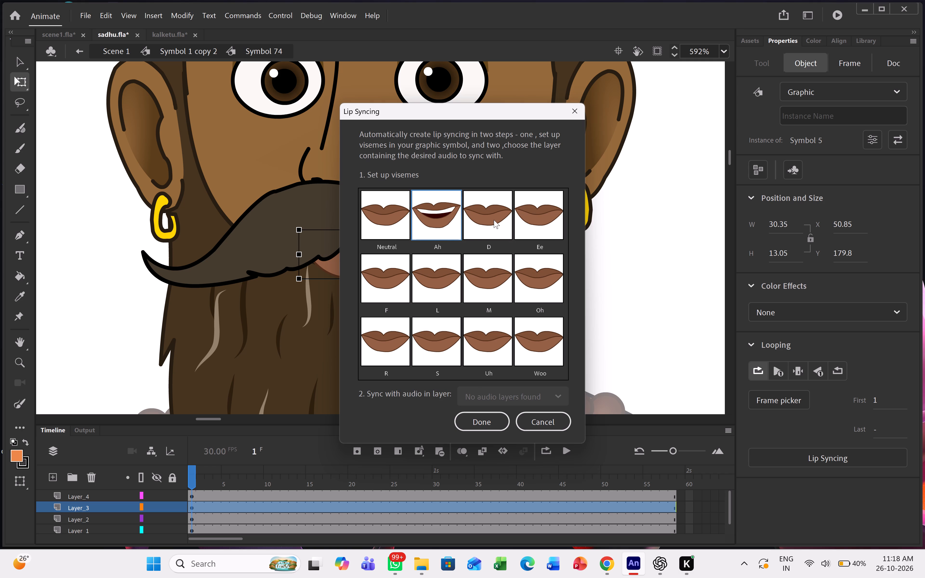
Assign mouth frame 36, the slightly open smile with teeth, to the D viseme.
{"action": "left_click", "coordinate": [495, 219]}
{"action": "scroll", "coordinate": [562, 324], "scroll_direction": "down", "scroll_amount": 2}
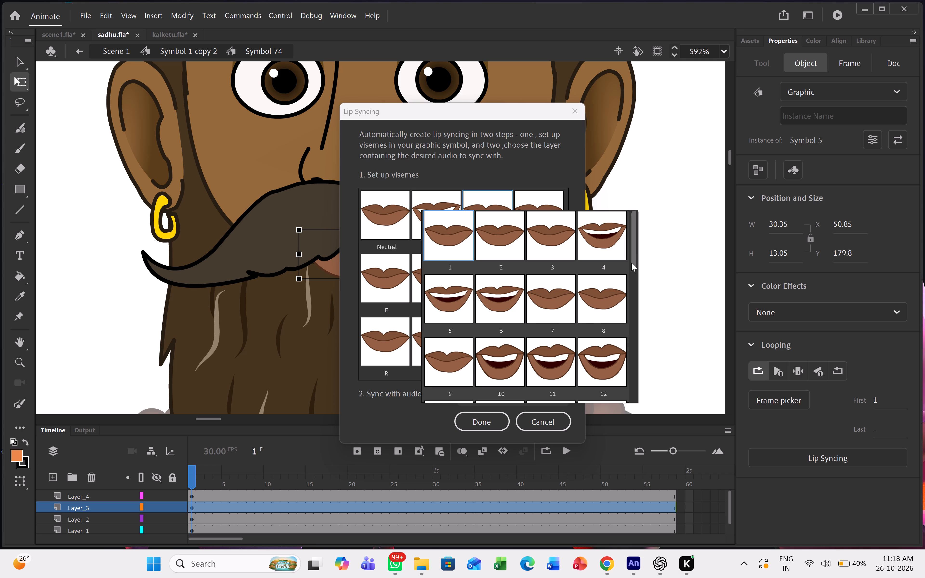
{"action": "left_click_drag", "start_coordinate": [631, 263], "coordinate": [641, 345]}
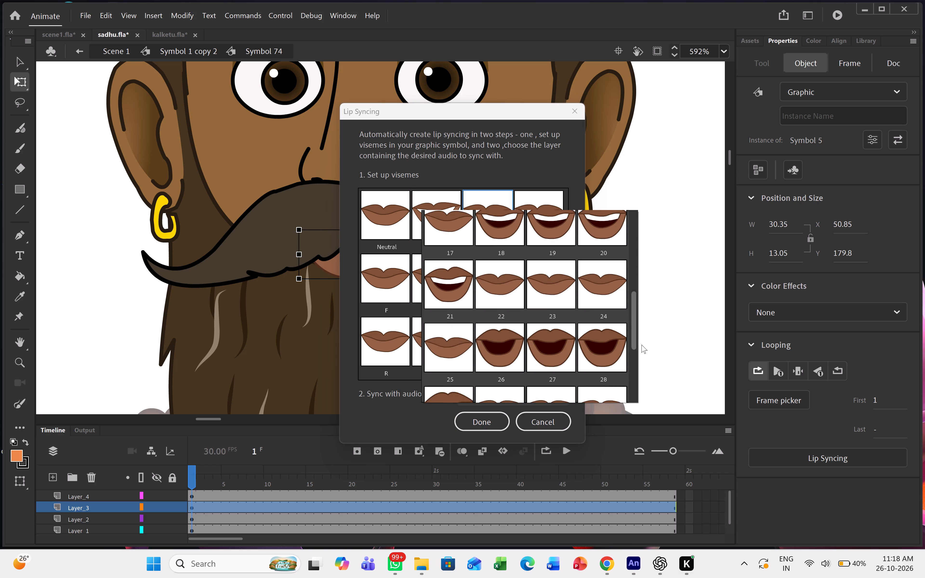
{"action": "left_click_drag", "start_coordinate": [641, 345], "coordinate": [649, 391]}
{"action": "left_click_drag", "start_coordinate": [651, 393], "coordinate": [650, 381]}
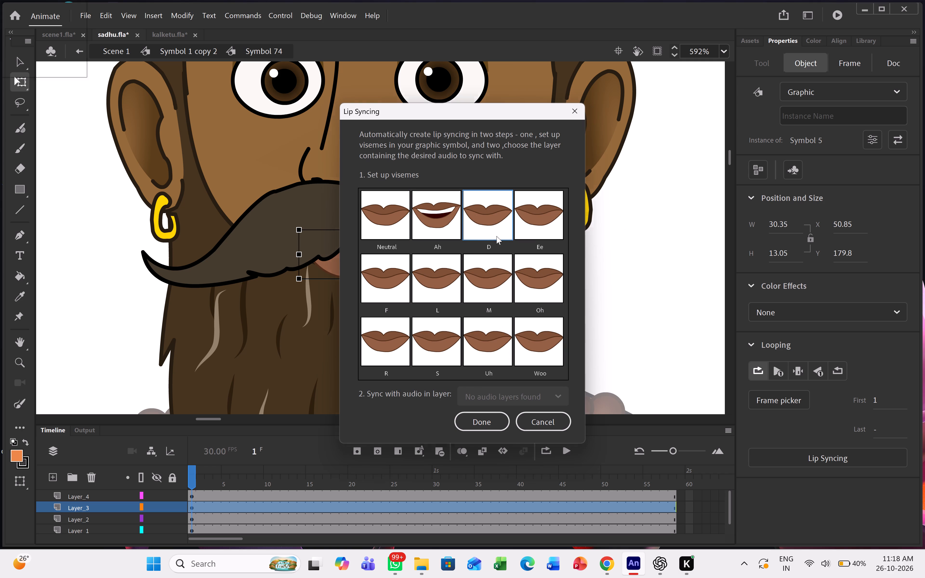
{"action": "left_click", "coordinate": [496, 236]}
{"action": "right_click", "coordinate": [496, 236]}
{"action": "left_click_drag", "start_coordinate": [634, 244], "coordinate": [636, 322]}
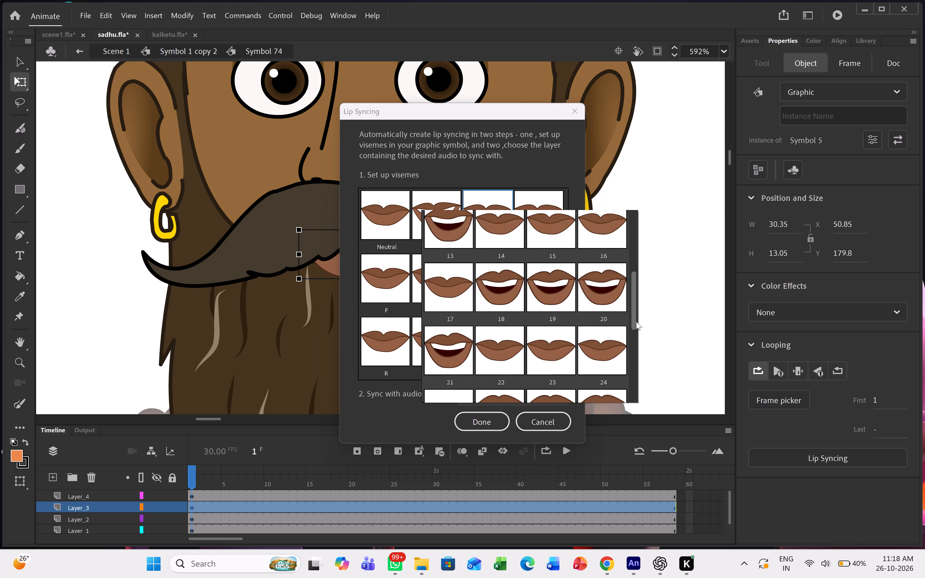
{"action": "left_click_drag", "start_coordinate": [636, 322], "coordinate": [645, 383]}
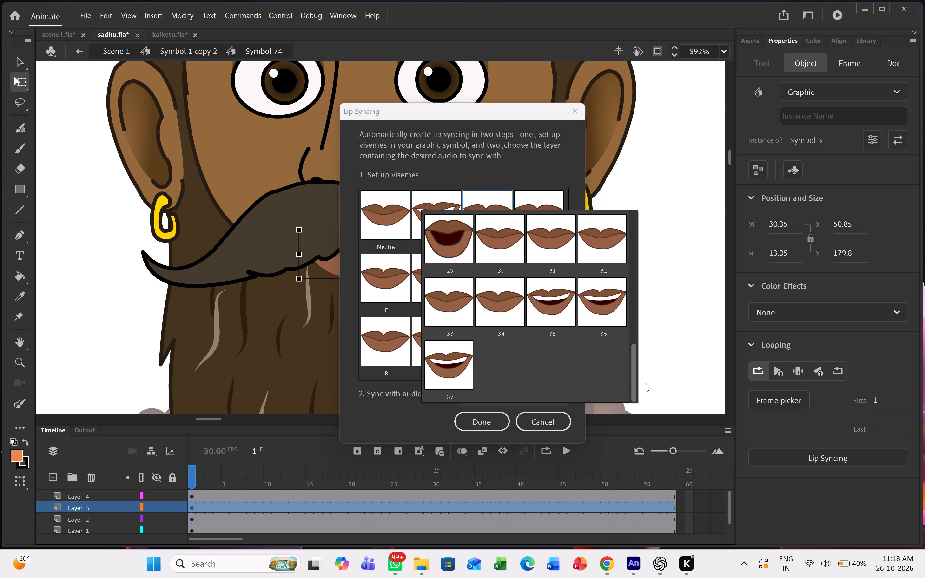
{"action": "left_click_drag", "start_coordinate": [645, 383], "coordinate": [633, 356]}
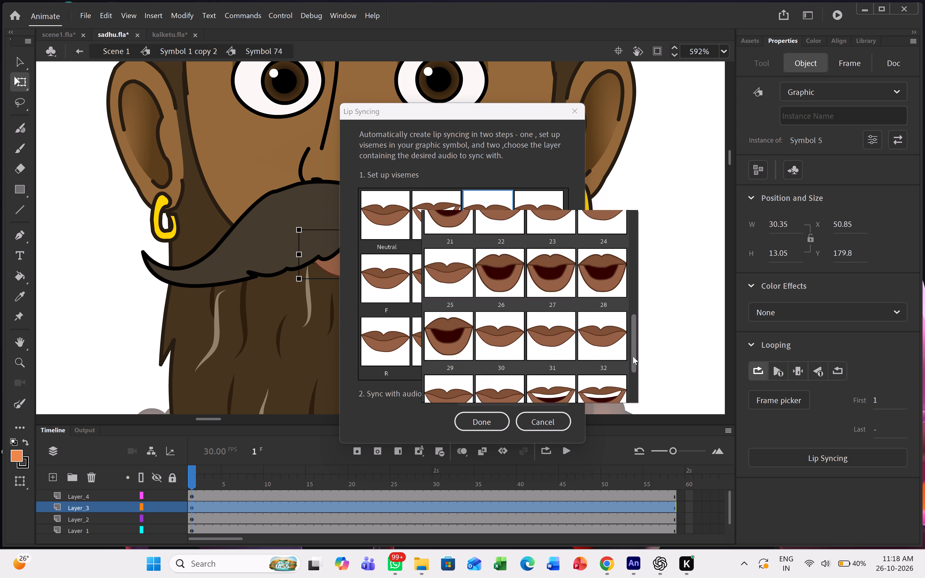
{"action": "left_click_drag", "start_coordinate": [633, 356], "coordinate": [631, 369]}
{"action": "left_click", "coordinate": [606, 324]}
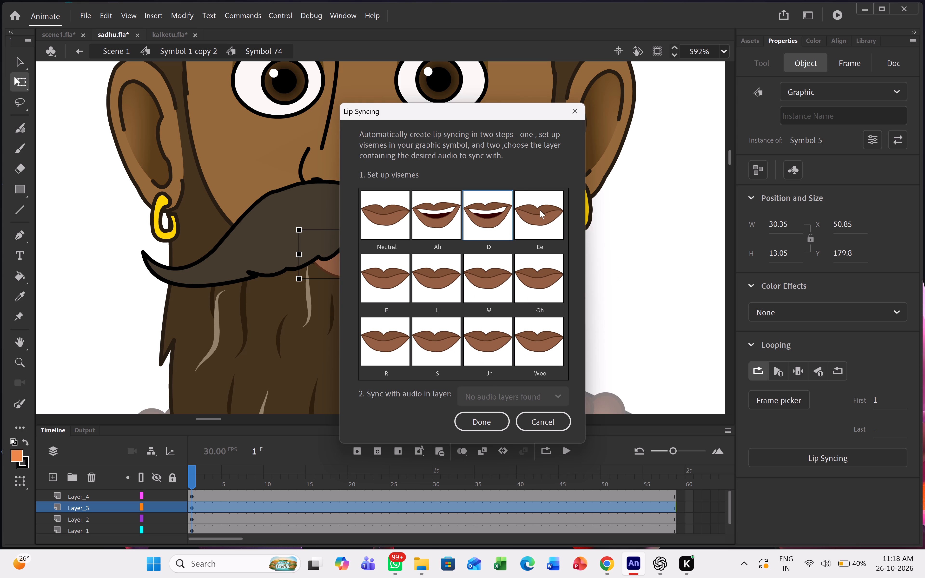
Assign mouth frame 12 to the Ee viseme and the wide-open mouth frame 26 to the L viseme.
{"action": "left_click", "coordinate": [540, 210]}
{"action": "left_click", "coordinate": [627, 351]}
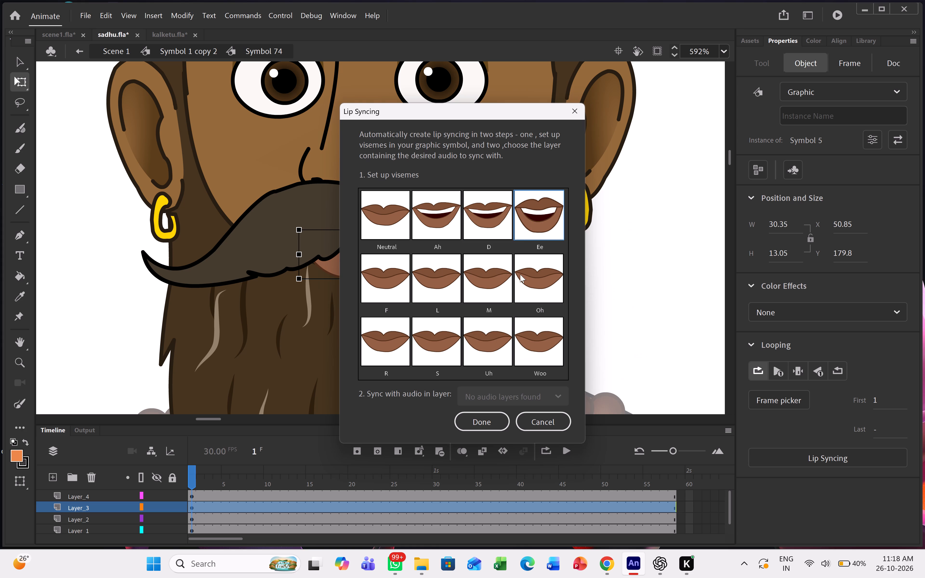
{"action": "left_click", "coordinate": [381, 285]}
{"action": "left_click", "coordinate": [449, 285]}
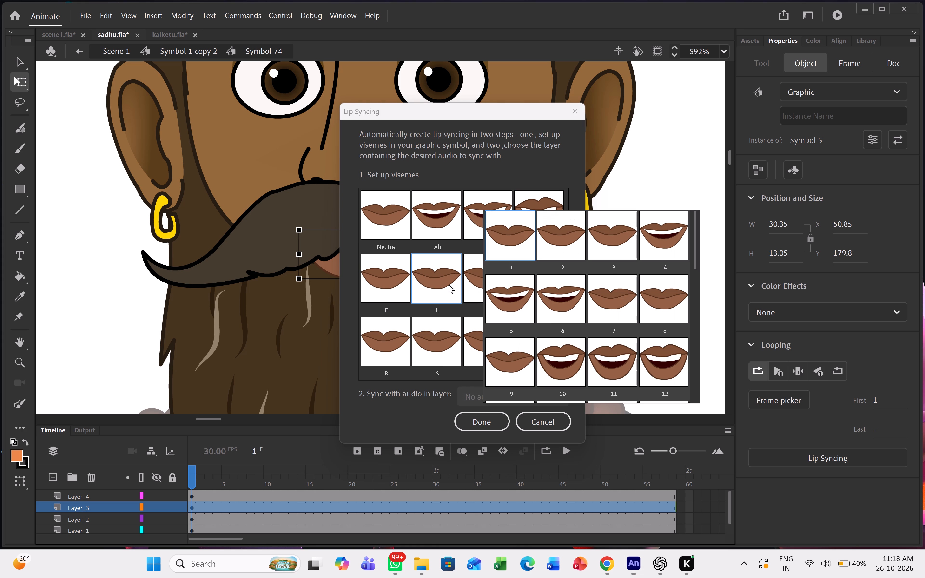
{"action": "left_click_drag", "start_coordinate": [695, 249], "coordinate": [696, 285]}
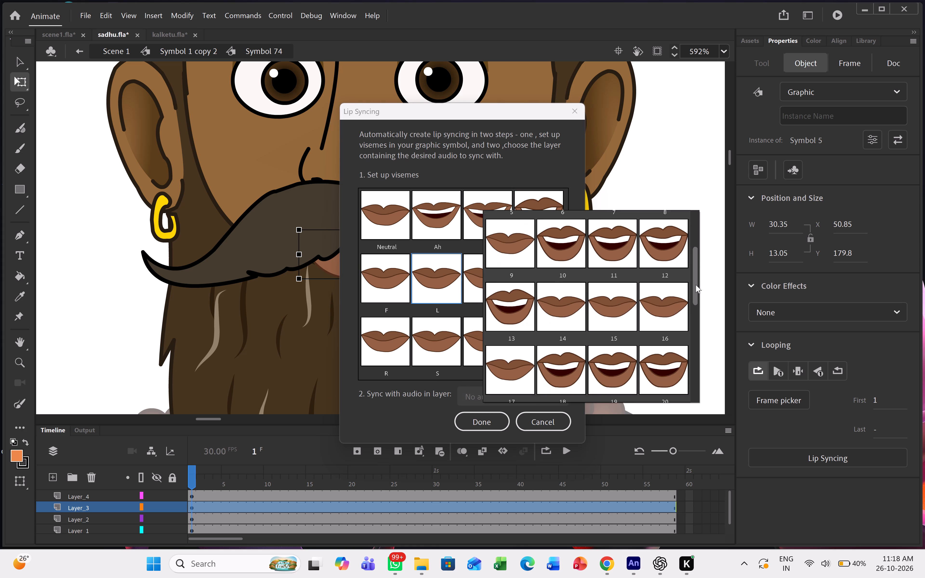
{"action": "left_click_drag", "start_coordinate": [696, 285], "coordinate": [696, 329]}
{"action": "left_click", "coordinate": [539, 342]}
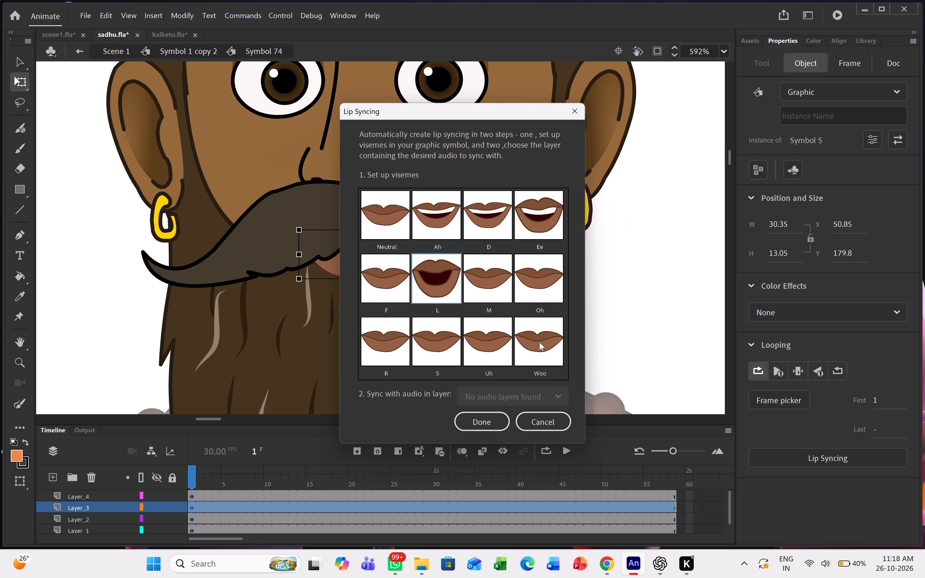
Assign the closed-lips mouth frame 15 to the M viseme and the wide-open frame 28 to the Oh viseme.
{"action": "left_click", "coordinate": [492, 281]}
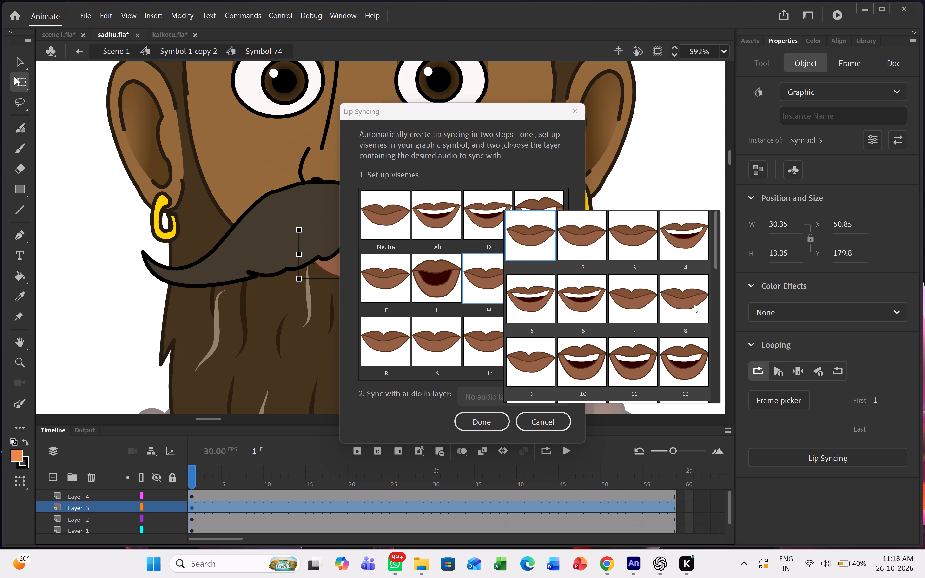
{"action": "left_click_drag", "start_coordinate": [716, 262], "coordinate": [716, 293]}
{"action": "left_click", "coordinate": [642, 321]}
{"action": "left_click", "coordinate": [535, 279]}
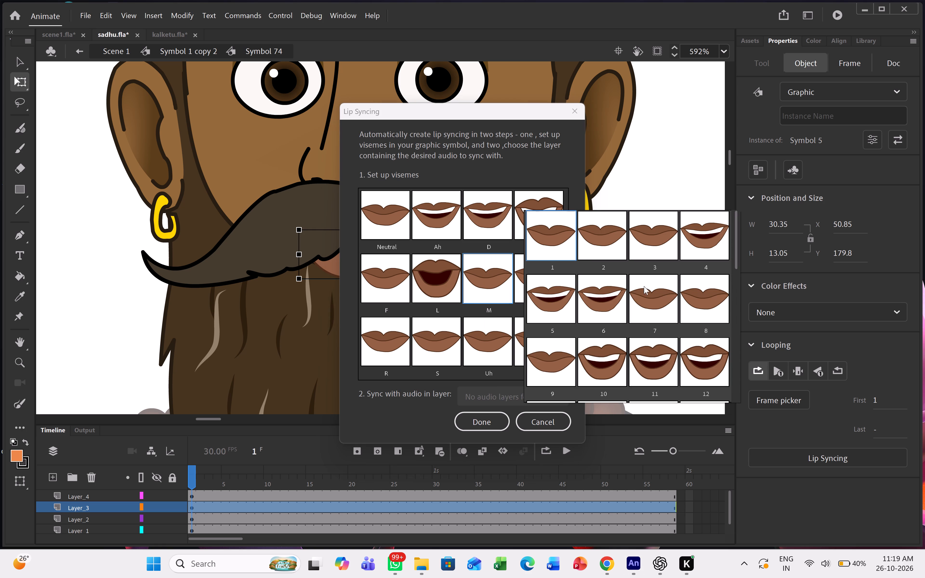
{"action": "left_click_drag", "start_coordinate": [732, 250], "coordinate": [734, 321]}
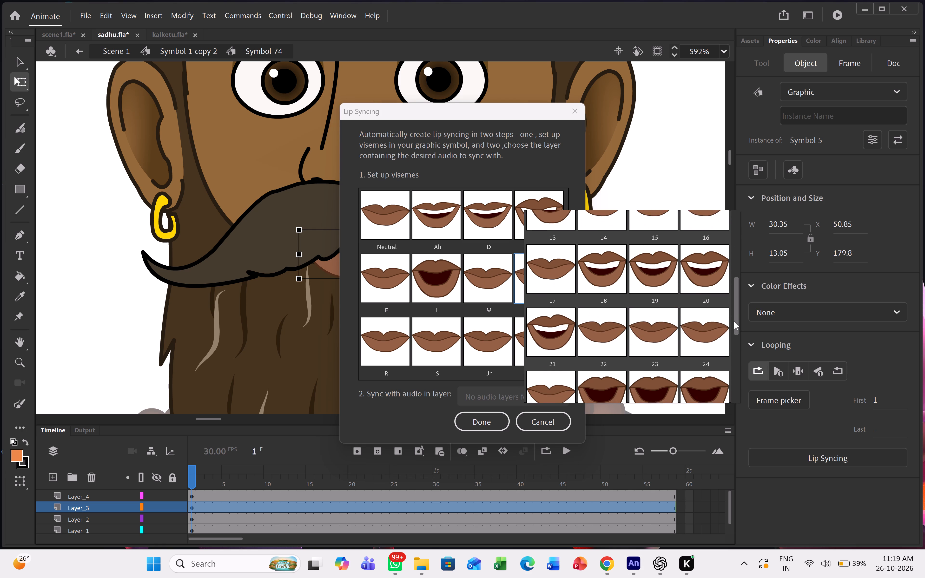
{"action": "left_click_drag", "start_coordinate": [734, 321], "coordinate": [734, 325]}
{"action": "left_click", "coordinate": [701, 348]}
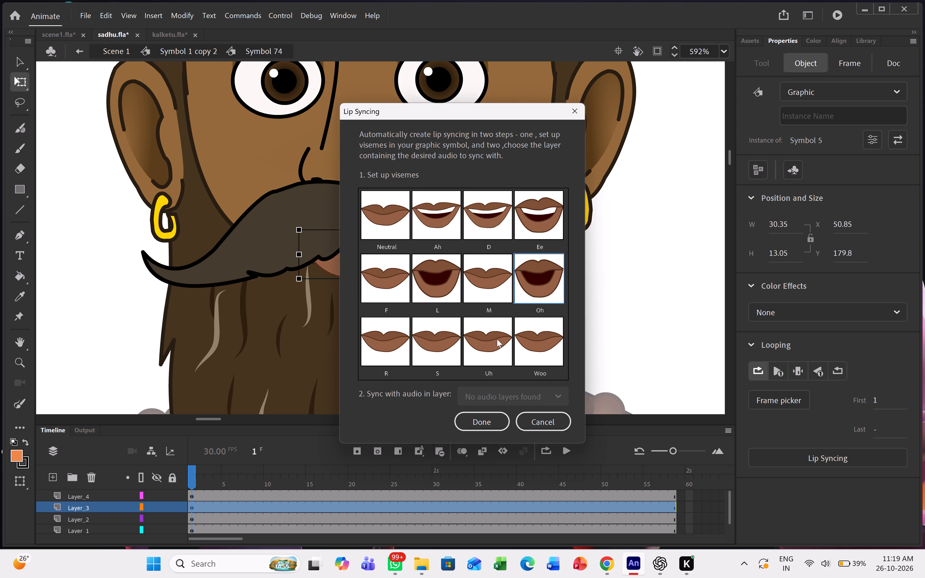
Assign the wide-open mouth frame 28 to both the Uh and Woo visemes.
{"action": "left_click", "coordinate": [497, 339]}
{"action": "left_click_drag", "start_coordinate": [594, 285], "coordinate": [598, 338]}
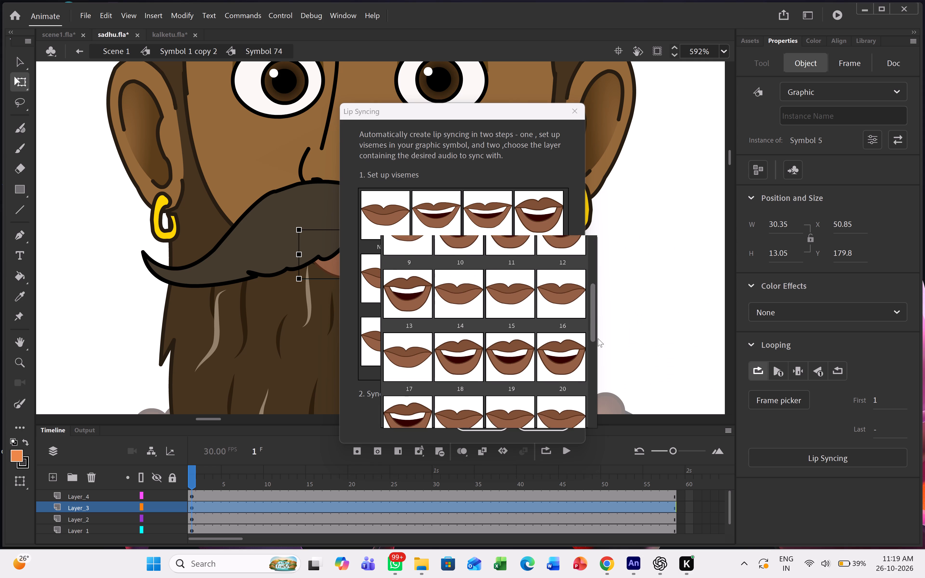
{"action": "left_click_drag", "start_coordinate": [598, 338], "coordinate": [599, 372]}
{"action": "left_click", "coordinate": [567, 355]}
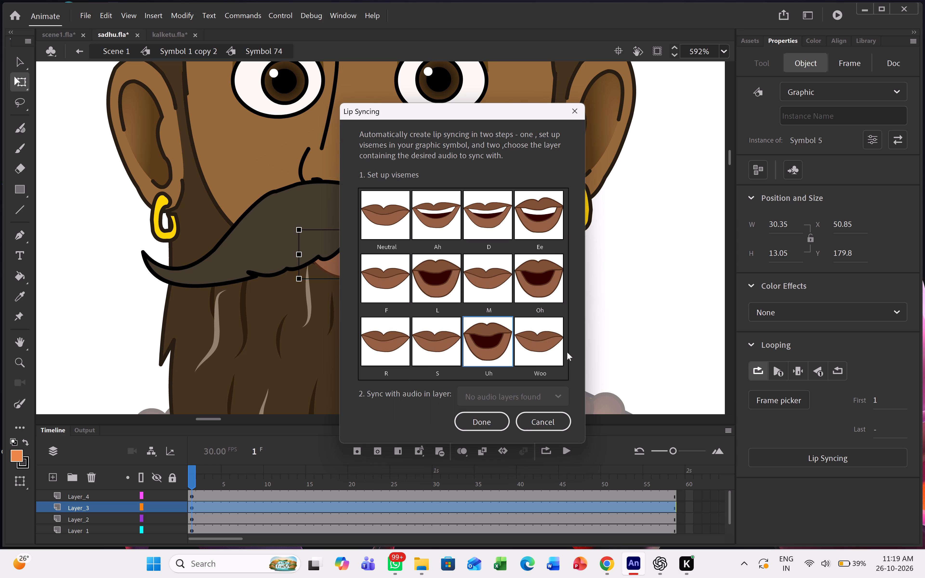
{"action": "left_click", "coordinate": [539, 349]}
{"action": "left_click_drag", "start_coordinate": [615, 282], "coordinate": [614, 359]}
{"action": "left_click", "coordinate": [564, 374]}
Assign mouth frame 4 to the S viseme and frame 12 to the R viseme, and apply the lip-sync setup.
{"action": "left_click", "coordinate": [427, 353]}
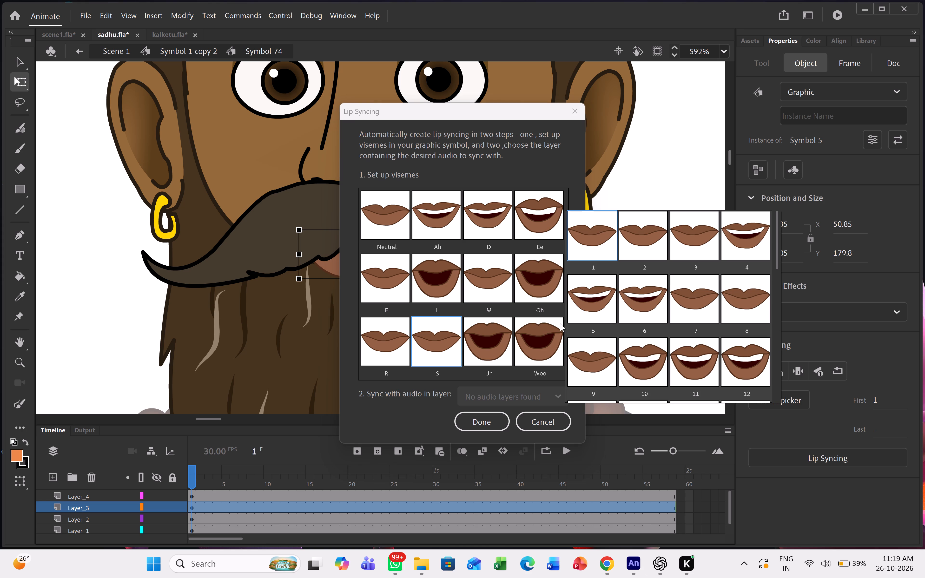
{"action": "left_click", "coordinate": [749, 237]}
{"action": "left_click", "coordinate": [381, 344]}
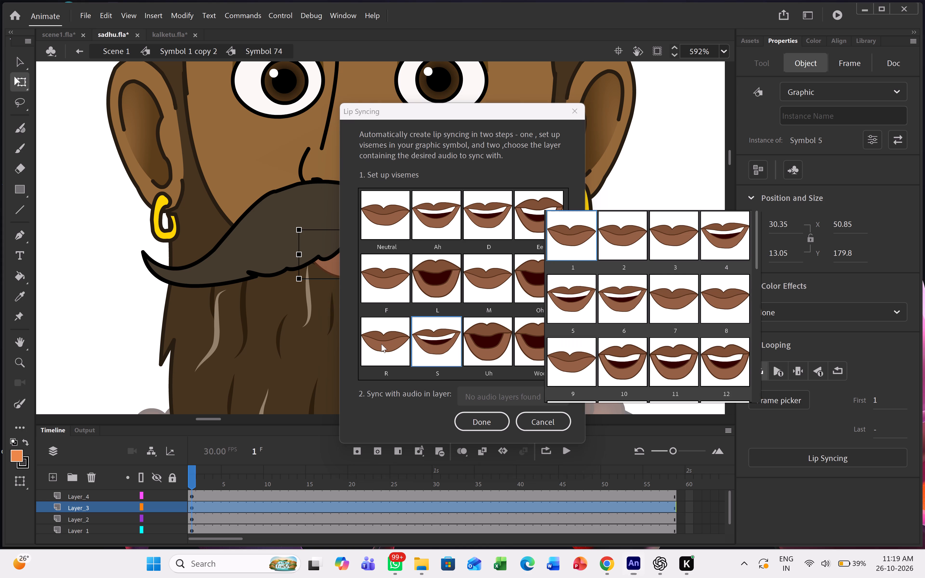
{"action": "left_click", "coordinate": [731, 364]}
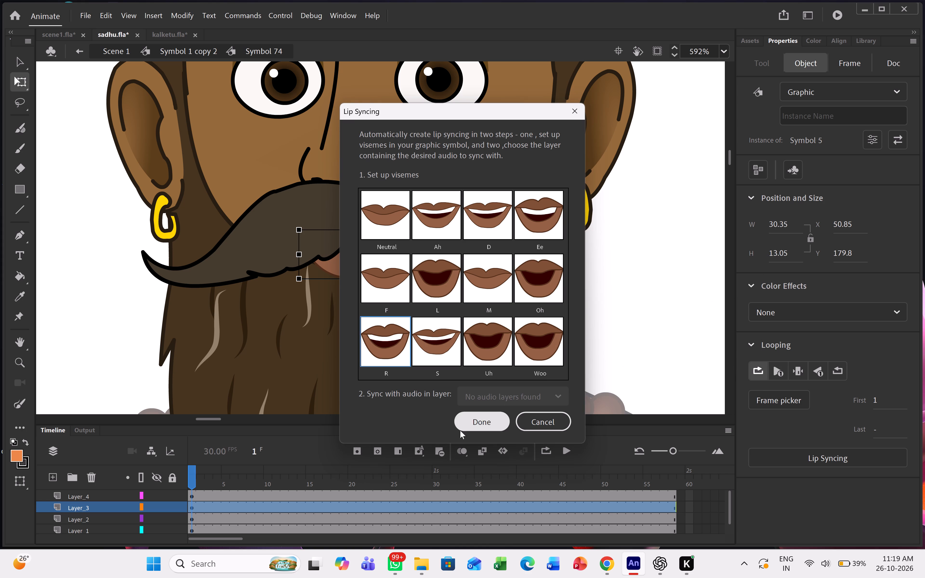
{"action": "left_click", "coordinate": [484, 423]}
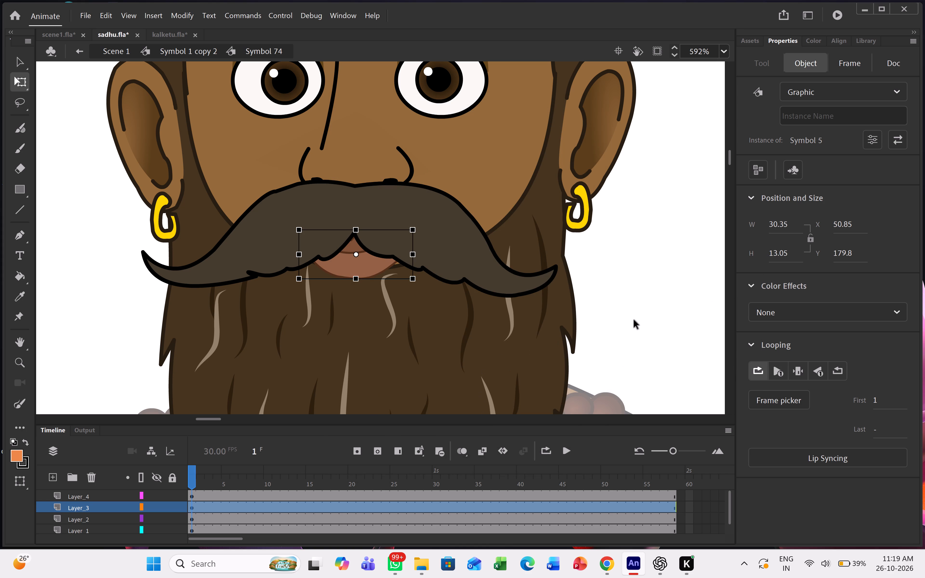
Exit the head symbol back to Scene 1, briefly checking the front-facing sadhu symbol's layers on the timeline.
{"action": "double_click", "coordinate": [653, 311]}
{"action": "scroll", "coordinate": [653, 311], "scroll_direction": "down", "scroll_amount": 9, "text": "ctrl"}
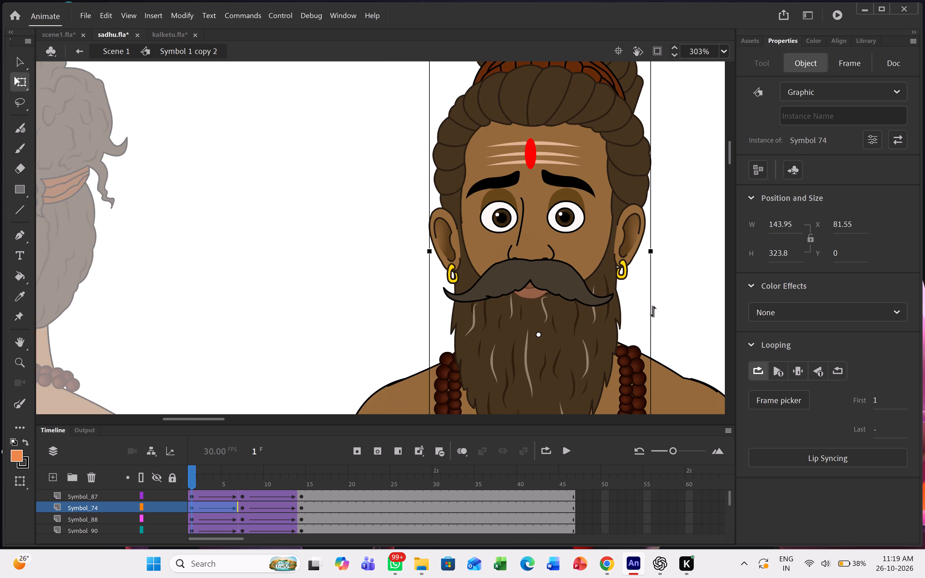
{"action": "scroll", "coordinate": [653, 311], "scroll_direction": "down", "scroll_amount": 4, "text": "ctrl"}
{"action": "double_click", "coordinate": [514, 305]}
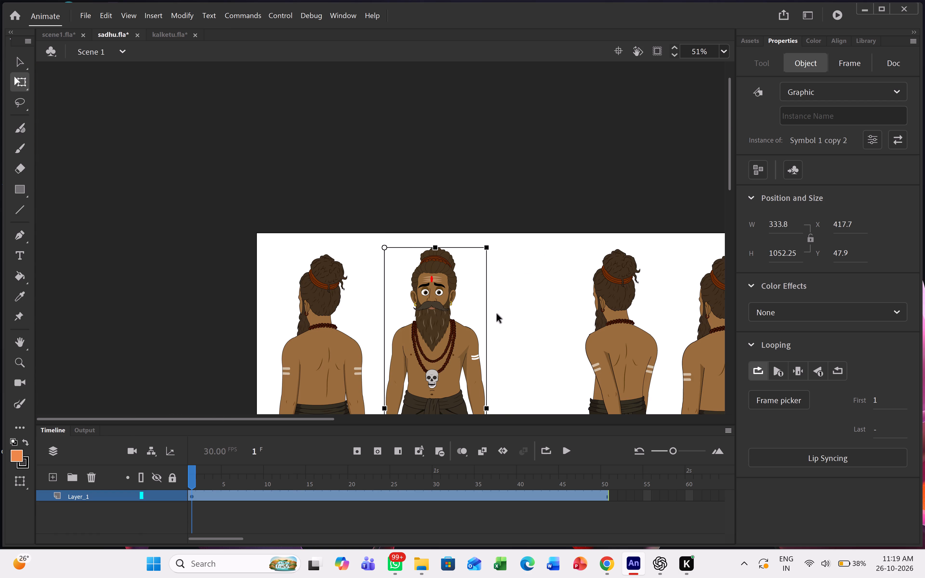
{"action": "double_click", "coordinate": [440, 338]}
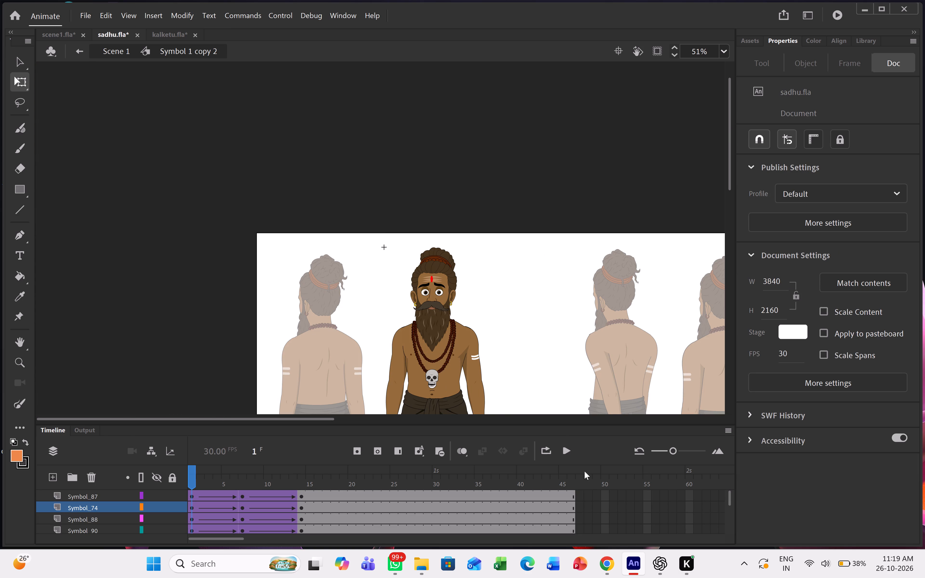
{"action": "double_click", "coordinate": [541, 336]}
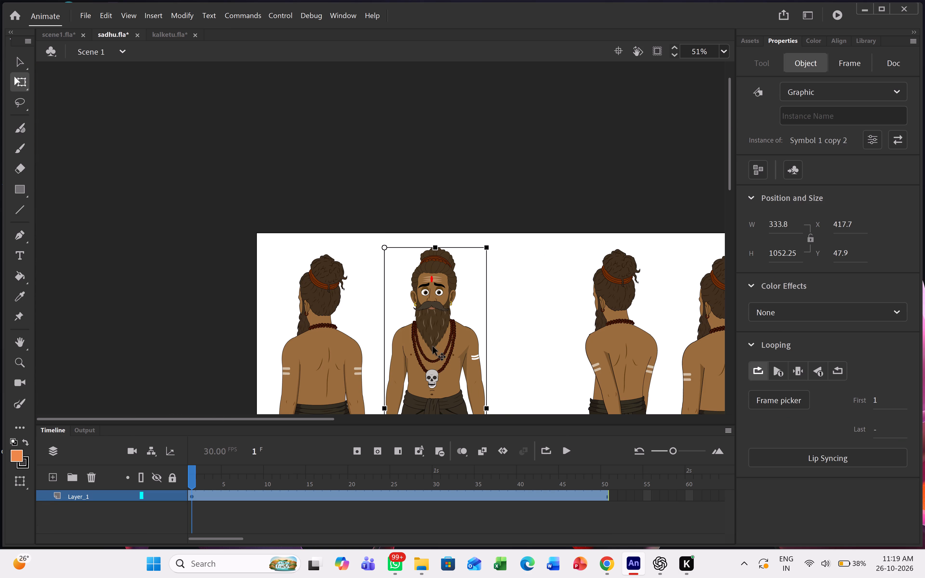
Copy the front-facing sadhu instance and save sadhu.fla.
{"action": "key", "text": "ctrl+c"}
{"action": "key", "text": "ctrl+c"}
{"action": "key", "text": "ctrl+s"}
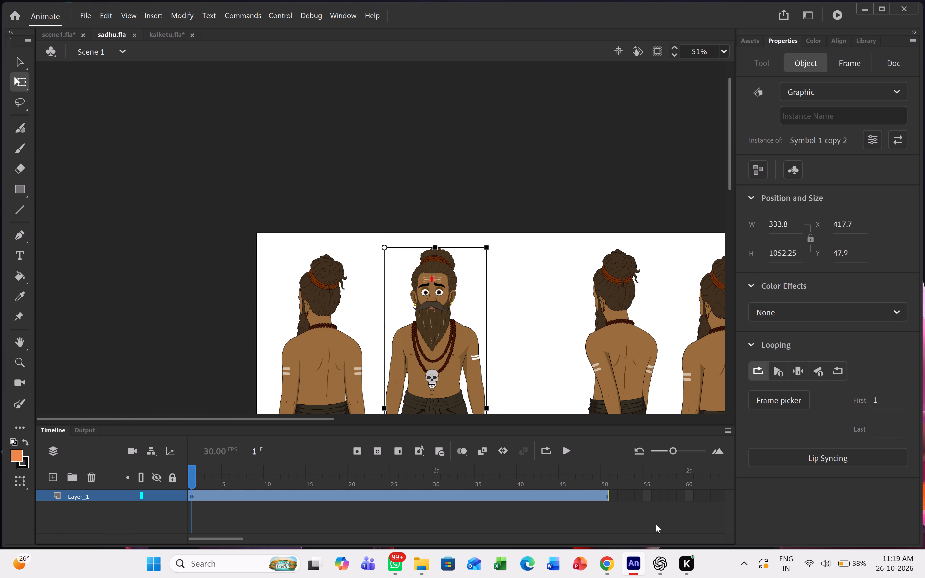
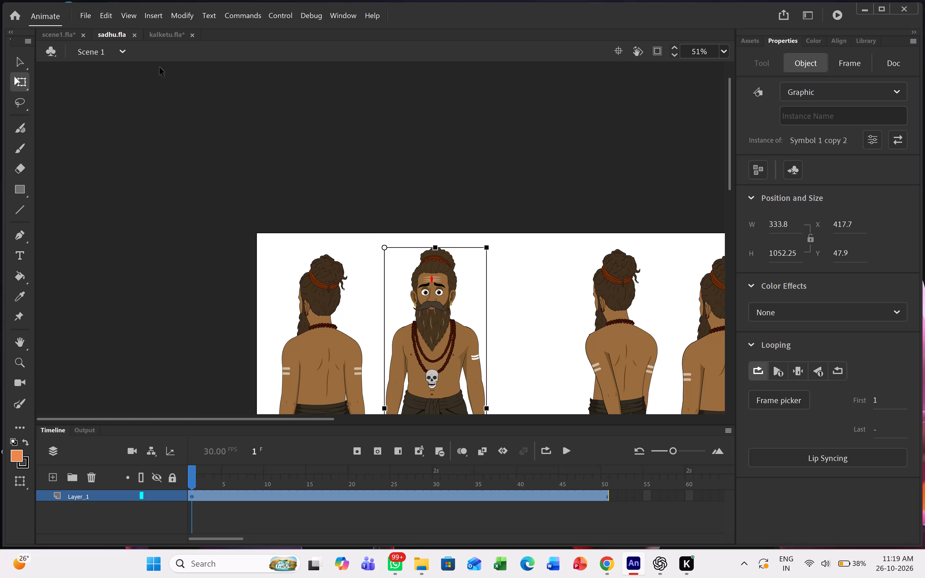
Switch to scene1.fla and remove the motion tween from Layer_4 in Scene 15.
{"action": "left_click", "coordinate": [45, 39]}
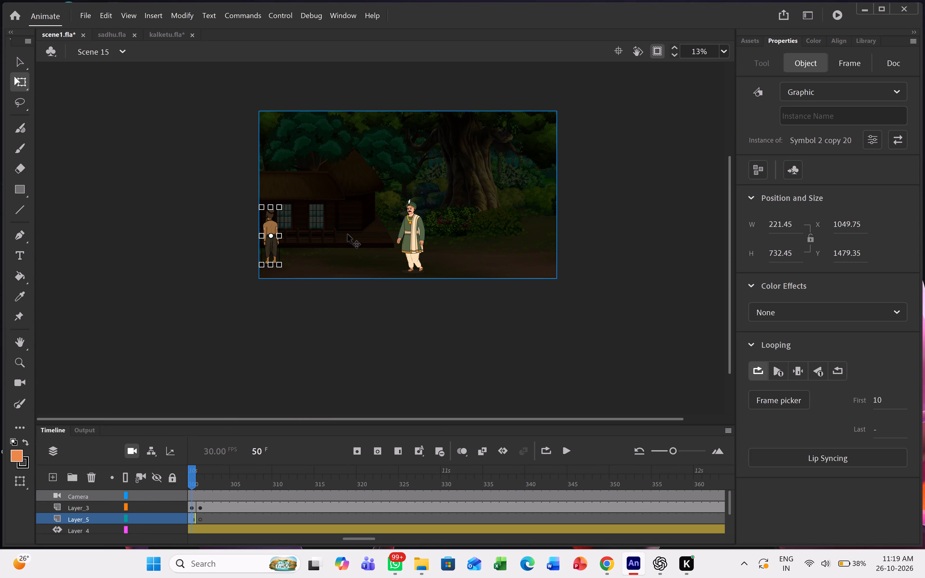
{"action": "scroll", "coordinate": [264, 488], "scroll_direction": "down", "scroll_amount": 3}
{"action": "scroll", "coordinate": [271, 479], "scroll_direction": "up", "scroll_amount": 3}
{"action": "left_click", "coordinate": [228, 531]}
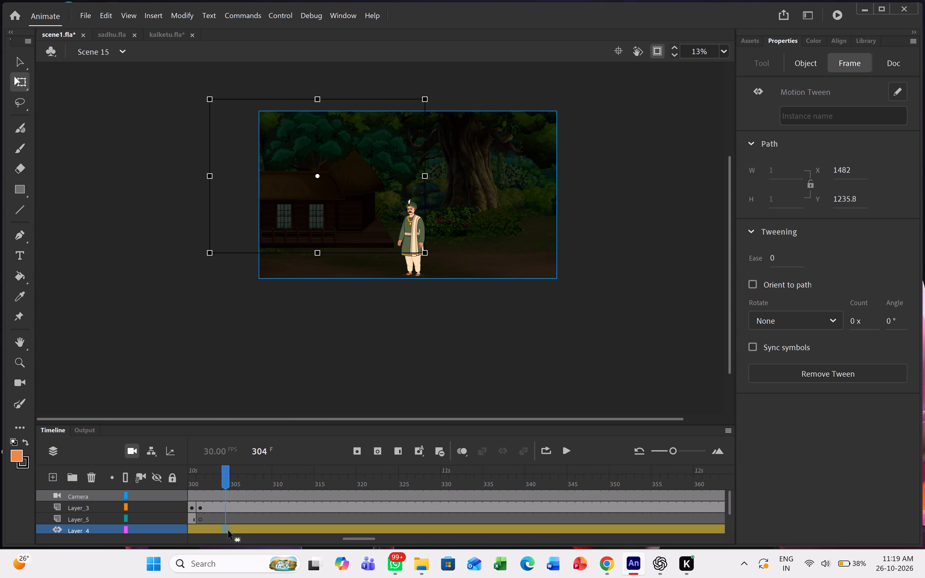
{"action": "right_click", "coordinate": [228, 531]}
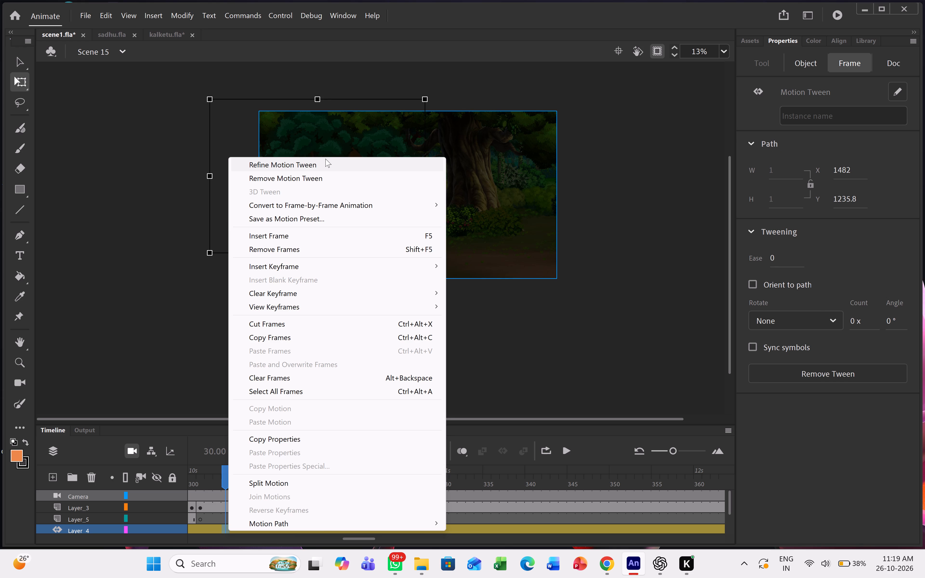
{"action": "left_click", "coordinate": [325, 159]}
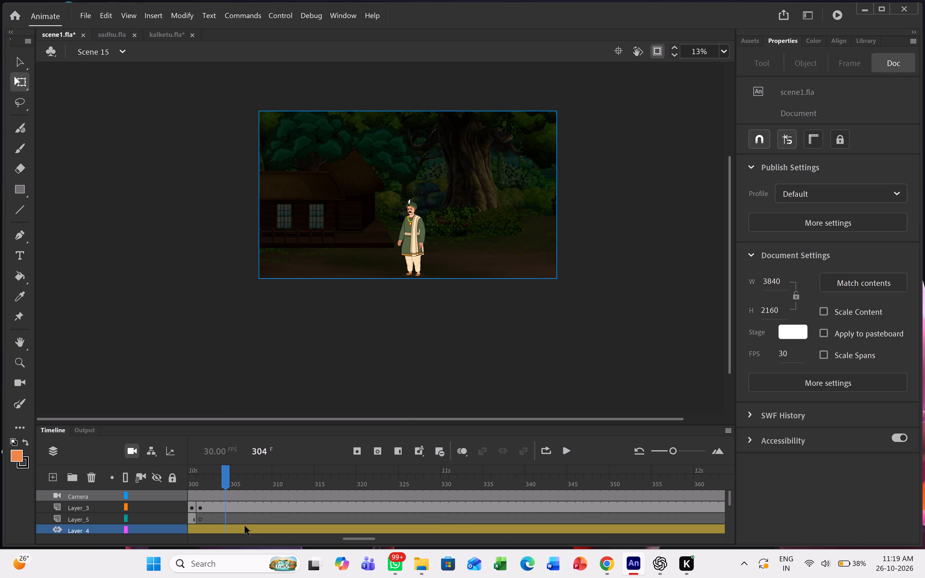
{"action": "right_click", "coordinate": [246, 531]}
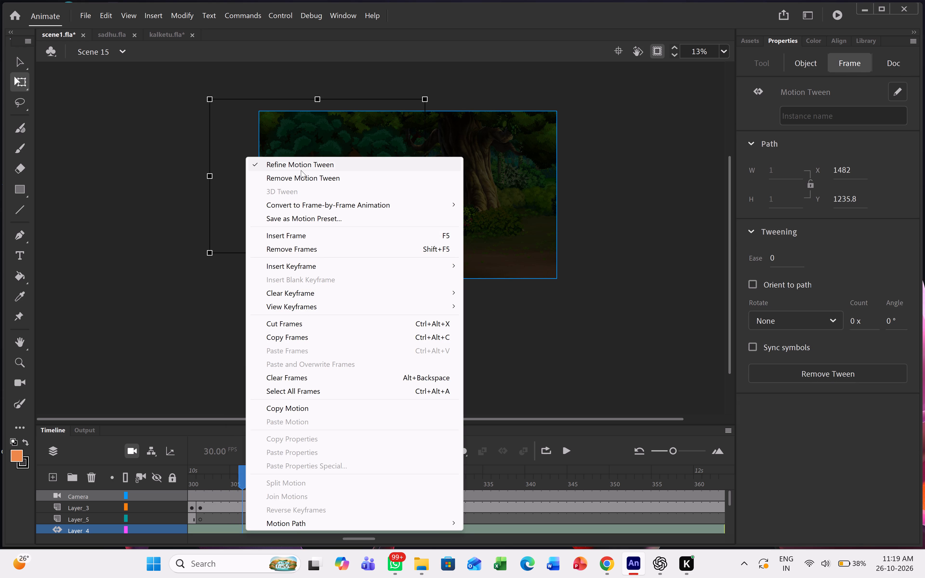
{"action": "left_click", "coordinate": [292, 175]}
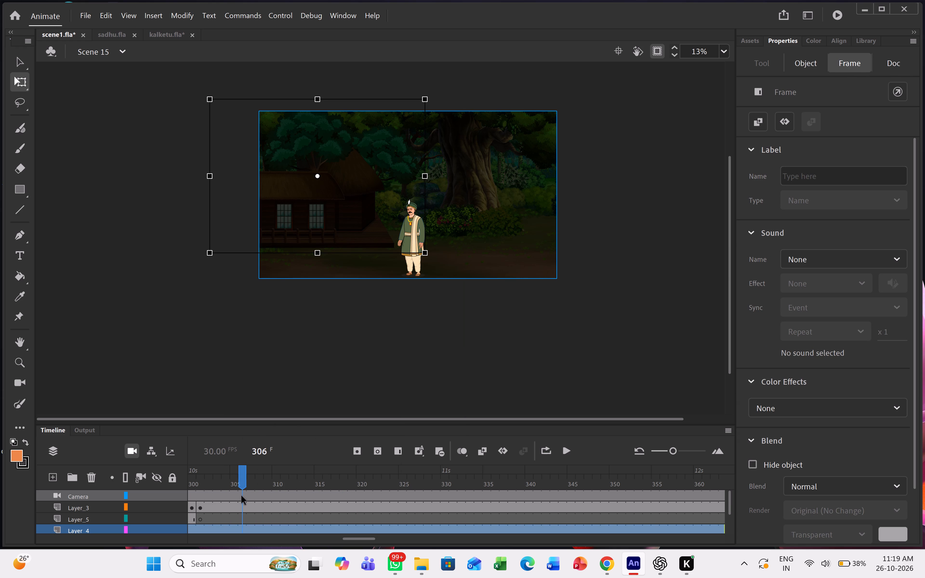
Paste the copied sadhu into Layer_5 at frame 301, putting duplicate library items into a folder.
{"action": "left_click", "coordinate": [201, 519]}
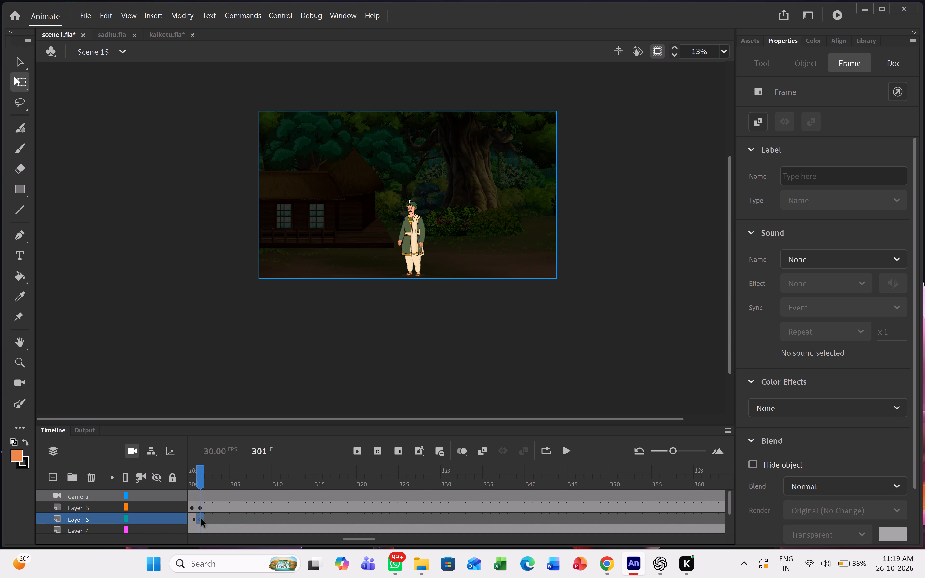
{"action": "key", "text": "ctrl+v"}
{"action": "left_click", "coordinate": [457, 299]}
{"action": "right_click", "coordinate": [493, 324]}
{"action": "left_click", "coordinate": [493, 324]}
{"action": "right_click", "coordinate": [493, 324]}
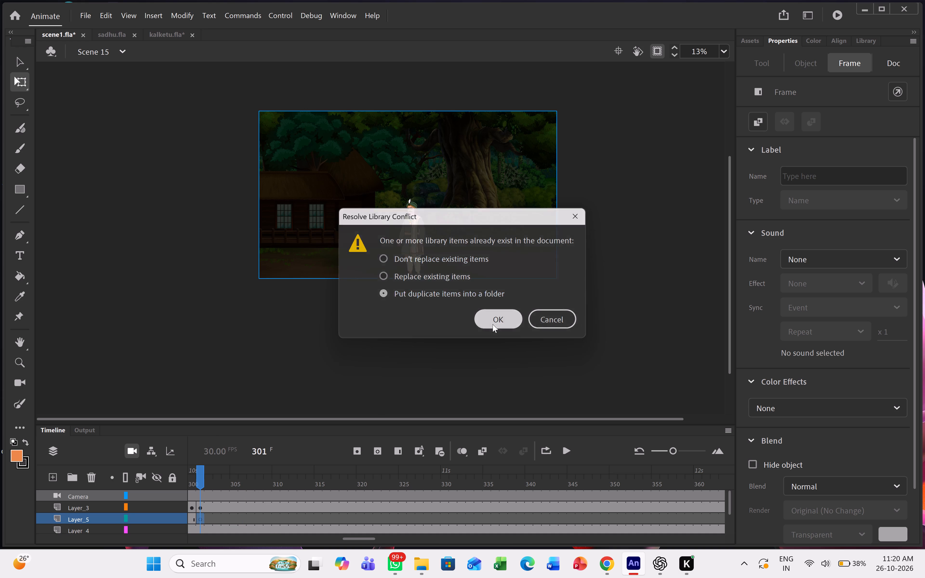
Move the pasted sadhu downward on the stage, in front of the hut.
{"action": "left_click_drag", "start_coordinate": [325, 197], "coordinate": [337, 258]}
{"action": "left_click_drag", "start_coordinate": [316, 209], "coordinate": [324, 248]}
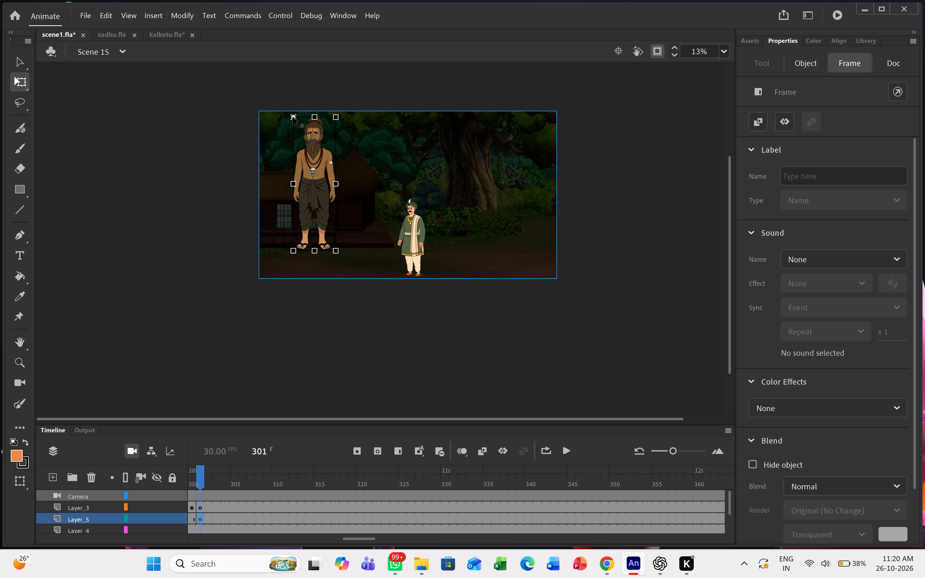
Try to scale down the pasted sadhu in Layer_5 at frame 301 to roughly the height of the man beside him.
{"action": "left_click_drag", "start_coordinate": [293, 117], "coordinate": [315, 175]}
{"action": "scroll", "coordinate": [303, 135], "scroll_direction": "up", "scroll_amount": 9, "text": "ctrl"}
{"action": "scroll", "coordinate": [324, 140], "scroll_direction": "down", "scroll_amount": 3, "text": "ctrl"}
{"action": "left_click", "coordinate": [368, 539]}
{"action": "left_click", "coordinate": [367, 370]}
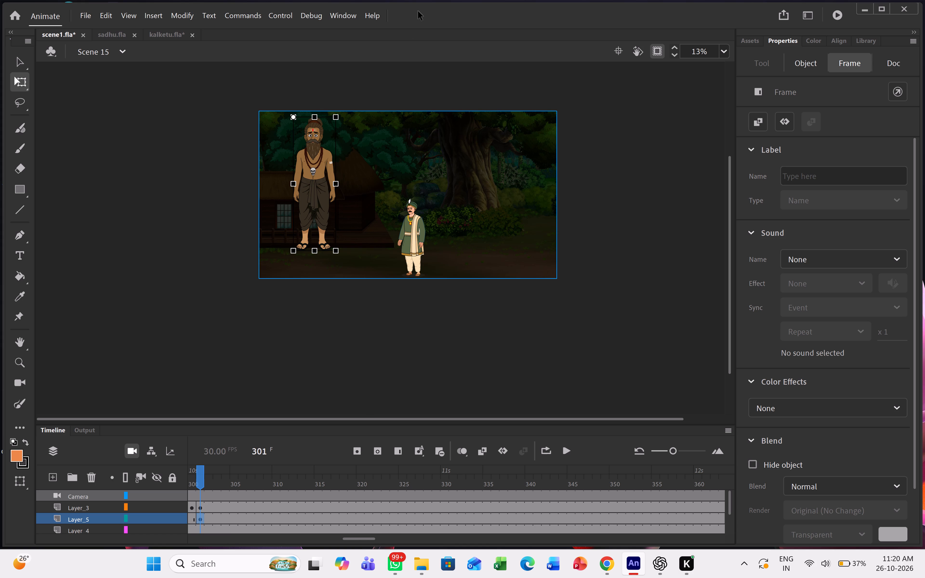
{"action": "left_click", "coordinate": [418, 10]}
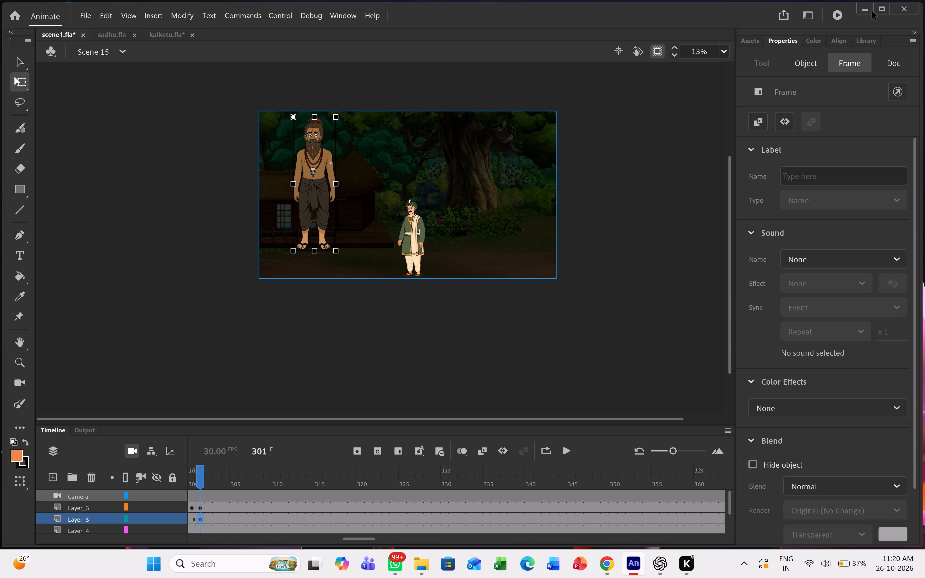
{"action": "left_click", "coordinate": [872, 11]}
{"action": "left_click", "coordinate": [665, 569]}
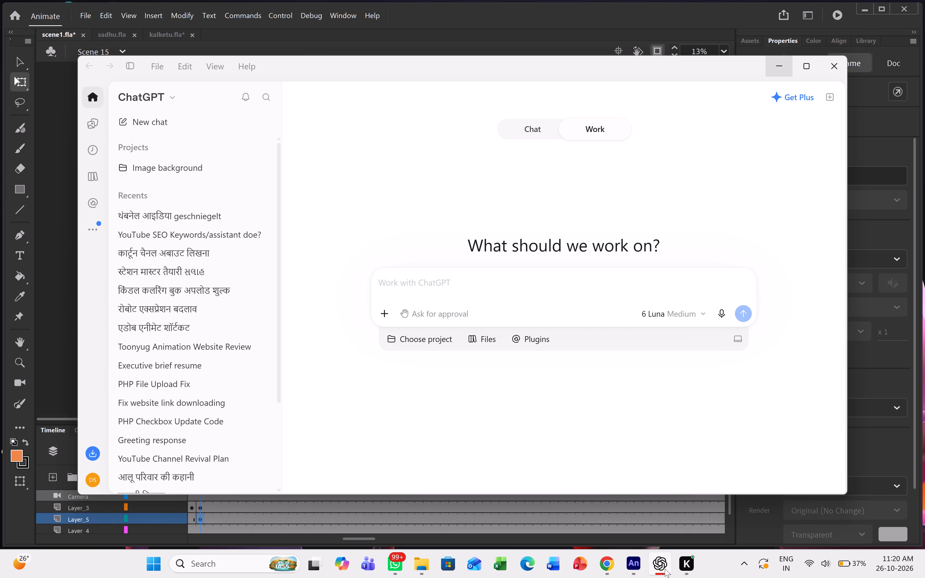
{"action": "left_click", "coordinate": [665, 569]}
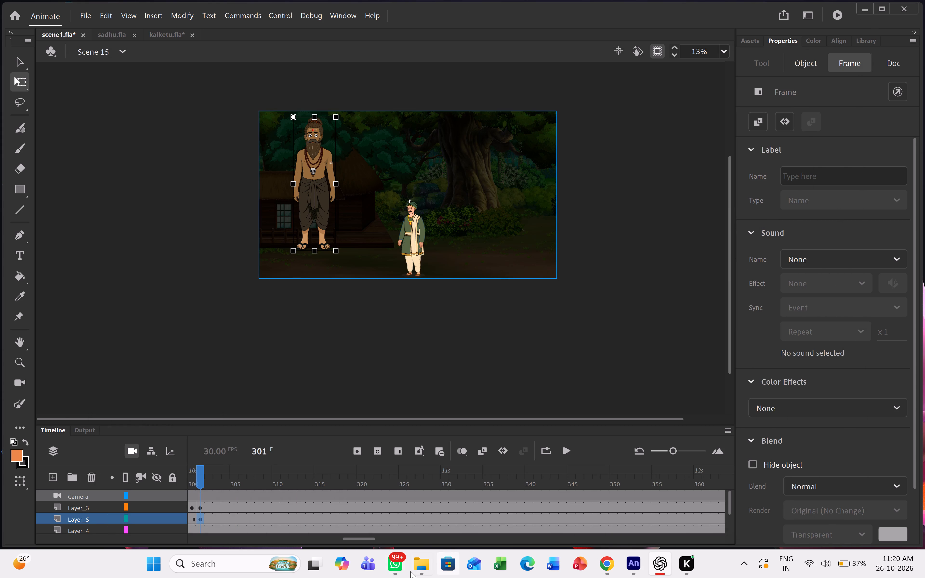
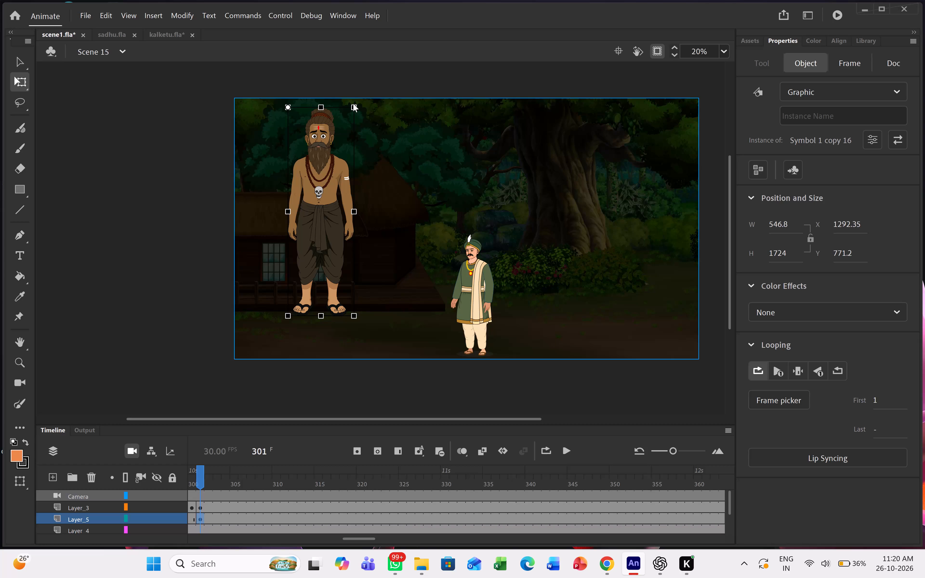
Move the sadhu instance slightly further down on the stage, in front of the hut.
{"action": "left_click", "coordinate": [353, 104]}
{"action": "left_click_drag", "start_coordinate": [330, 158], "coordinate": [335, 184]}
Switch to the ChatGPT app.
{"action": "left_click", "coordinate": [661, 569]}
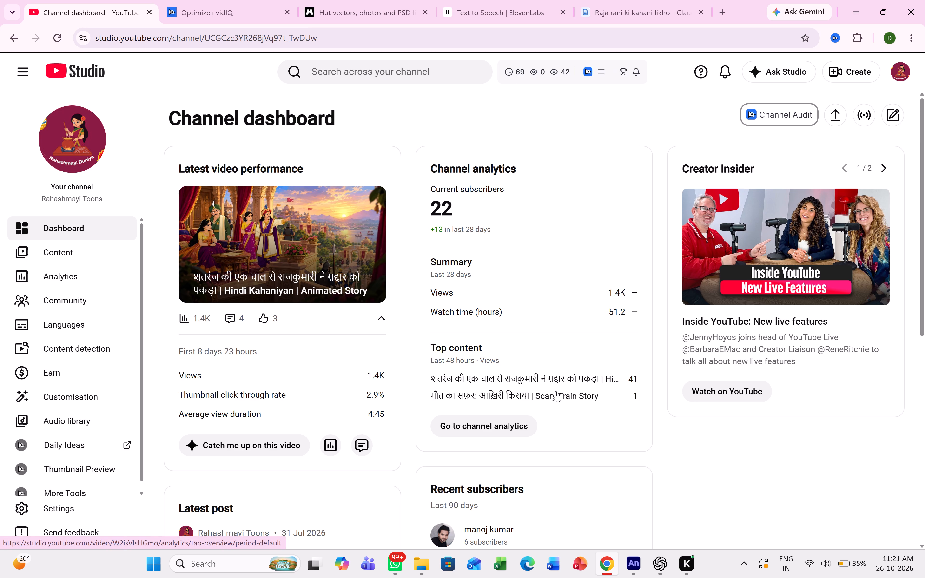
Examine the YouTube channel dashboard and the Channel Stats overview, then return to Adobe Animate.
{"action": "scroll", "coordinate": [623, 462], "scroll_direction": "down", "scroll_amount": 2}
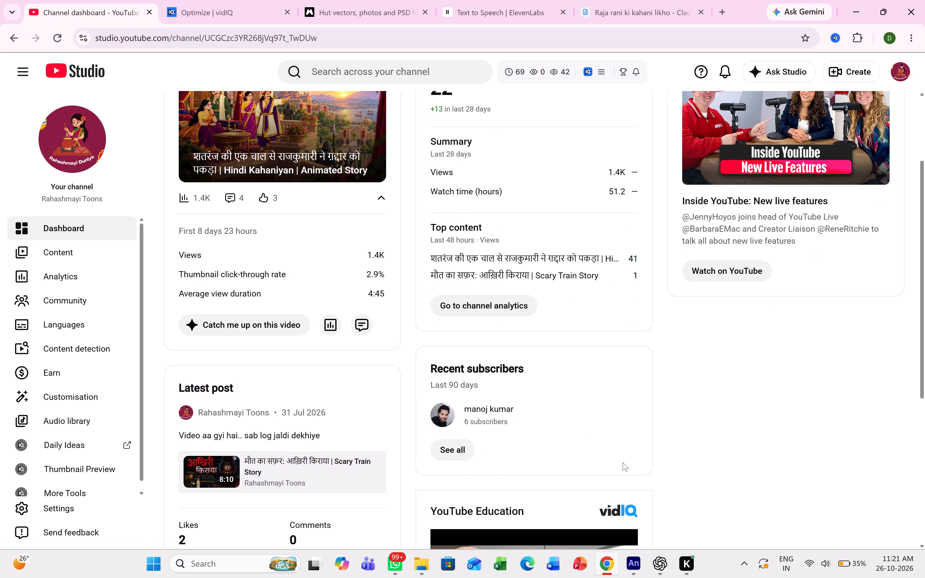
{"action": "scroll", "coordinate": [623, 462], "scroll_direction": "down", "scroll_amount": 2}
{"action": "scroll", "coordinate": [623, 462], "scroll_direction": "up", "scroll_amount": 11}
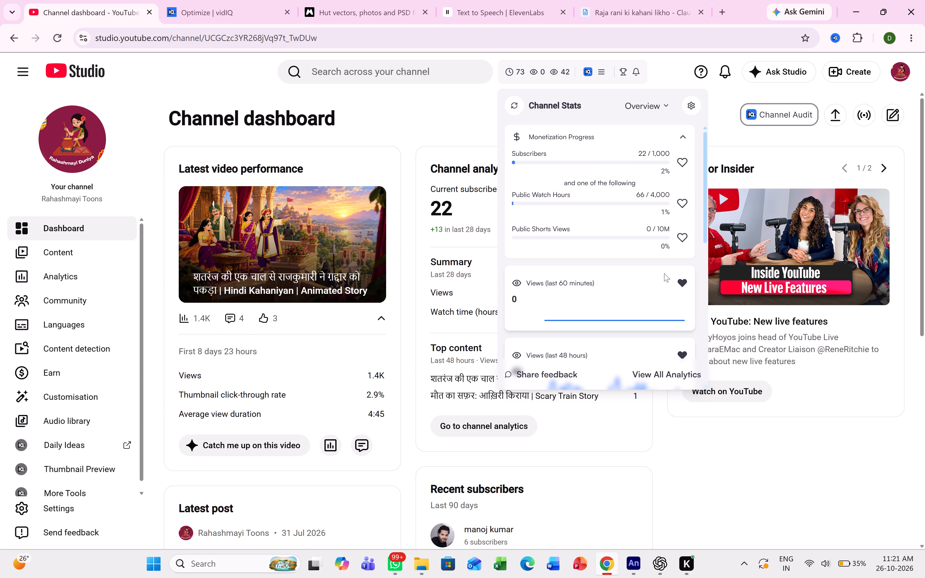
{"action": "scroll", "coordinate": [665, 274], "scroll_direction": "down", "scroll_amount": 5}
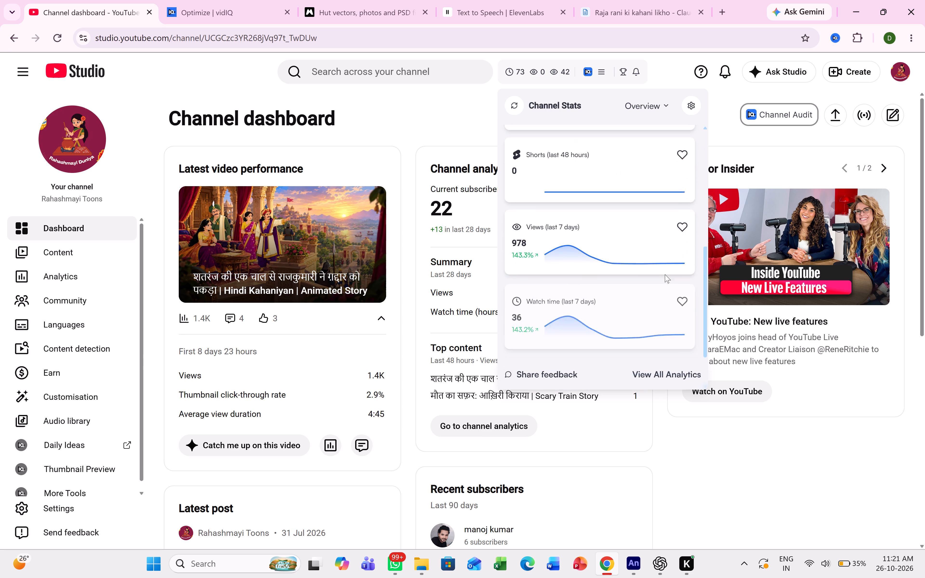
{"action": "scroll", "coordinate": [665, 274], "scroll_direction": "down", "scroll_amount": 3}
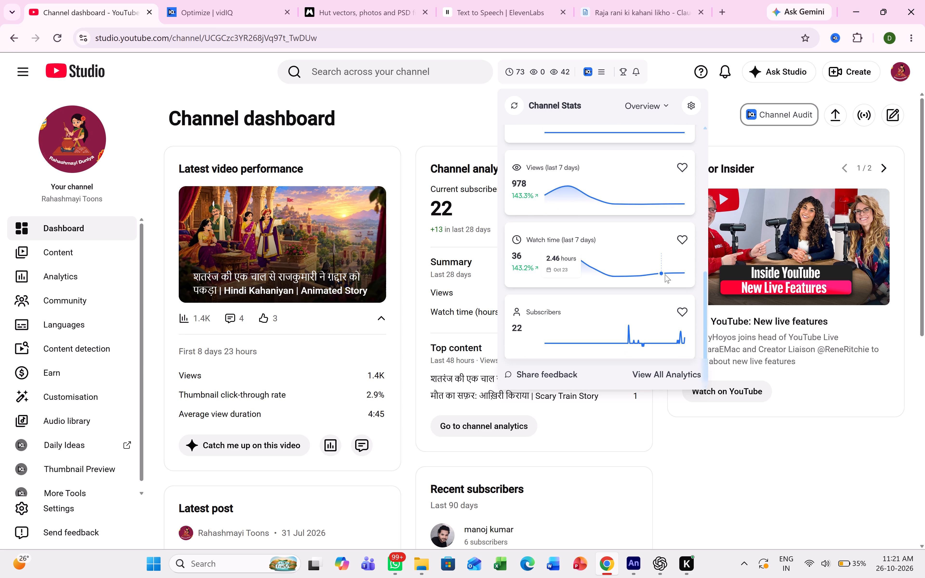
{"action": "scroll", "coordinate": [665, 274], "scroll_direction": "up", "scroll_amount": 8}
{"action": "left_click", "coordinate": [810, 443]}
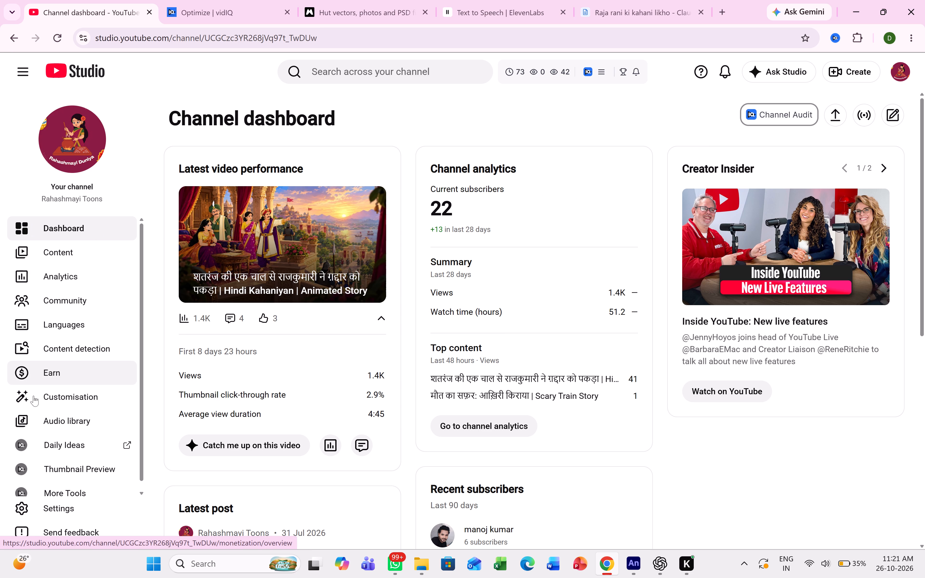
{"action": "left_click", "coordinate": [856, 13]}
Scale the pasted sadhu down proportionally to about 218 by 687 px.
{"action": "left_click_drag", "start_coordinate": [317, 223], "coordinate": [341, 271]}
{"action": "left_click_drag", "start_coordinate": [377, 158], "coordinate": [370, 173]}
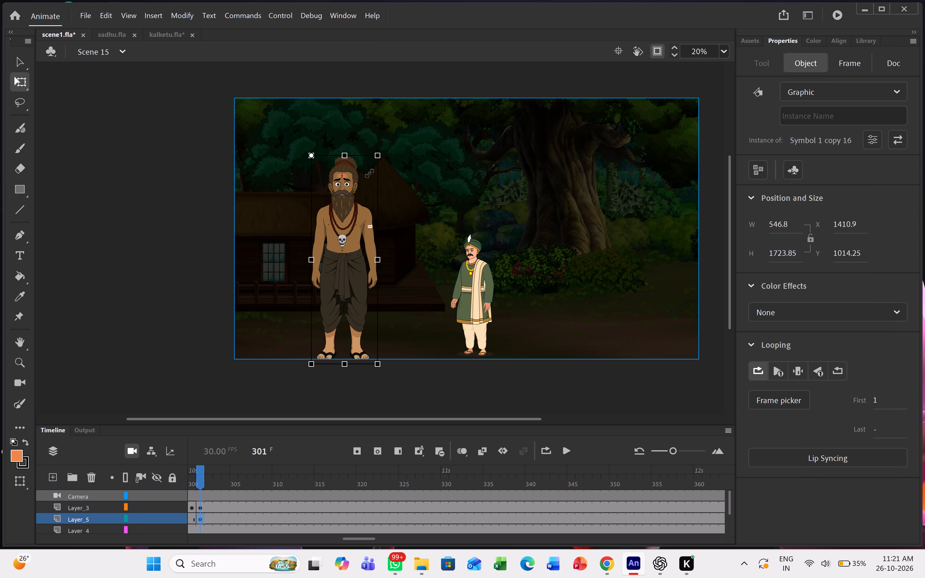
{"action": "left_click_drag", "start_coordinate": [370, 173], "coordinate": [374, 169]}
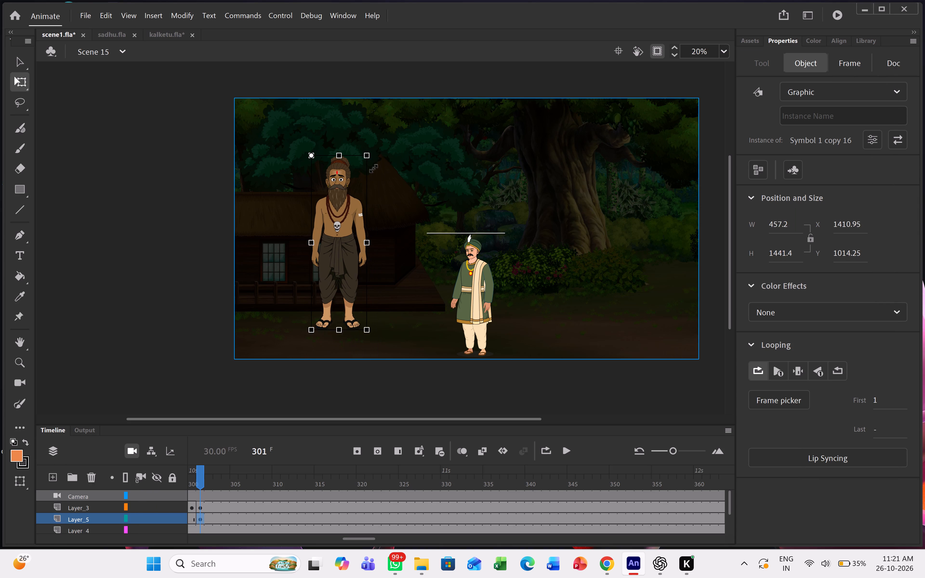
{"action": "left_click_drag", "start_coordinate": [374, 169], "coordinate": [337, 196]}
{"action": "scroll", "coordinate": [314, 152], "scroll_direction": "up", "scroll_amount": 11, "text": "ctrl"}
{"action": "left_click_drag", "start_coordinate": [302, 174], "coordinate": [363, 352]}
{"action": "scroll", "coordinate": [381, 289], "scroll_direction": "down", "scroll_amount": 10, "text": "ctrl"}
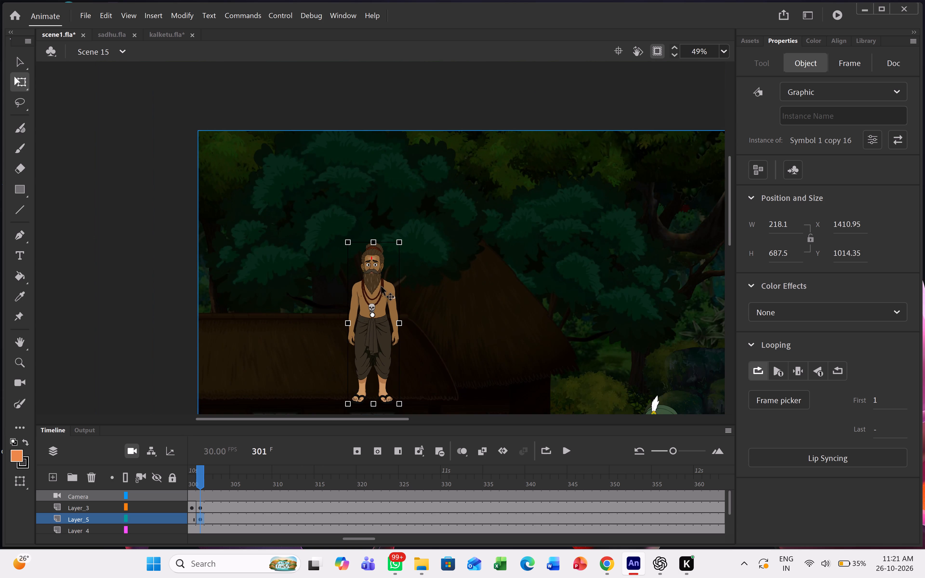
Move the sadhu onto the ground in front of the hut, at about X 1325, Y 1487.
{"action": "left_click_drag", "start_coordinate": [381, 287], "coordinate": [365, 372]}
{"action": "scroll", "coordinate": [369, 363], "scroll_direction": "down", "scroll_amount": 1}
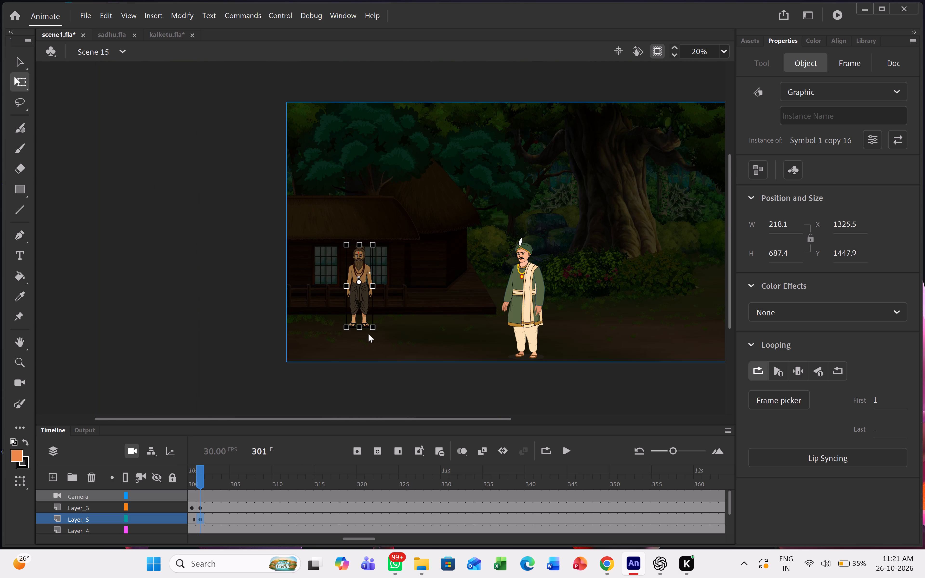
{"action": "left_click_drag", "start_coordinate": [361, 270], "coordinate": [362, 278]}
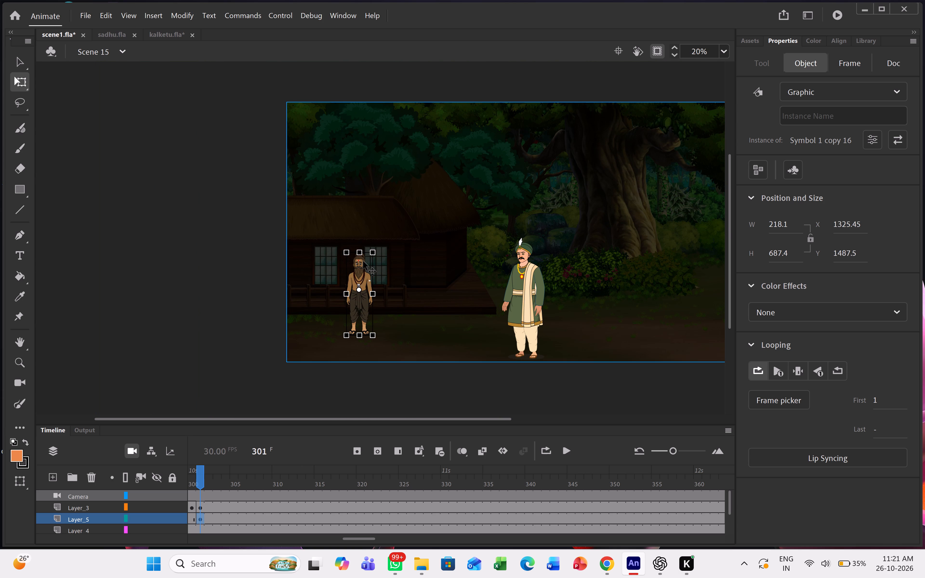
Enlarge the sadhu proportionally to about 263 by 830 px.
{"action": "scroll", "coordinate": [363, 261], "scroll_direction": "up", "scroll_amount": 10, "text": "ctrl"}
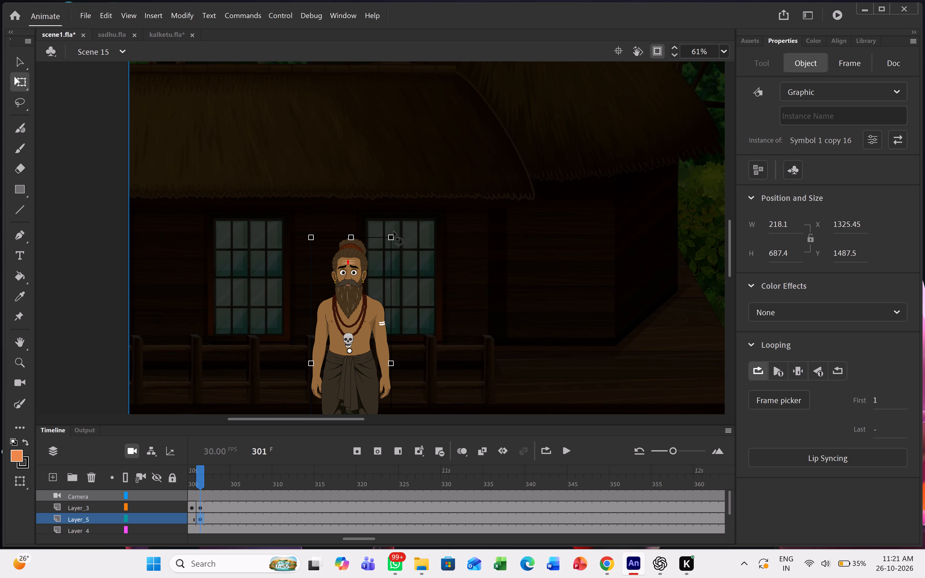
{"action": "left_click_drag", "start_coordinate": [393, 238], "coordinate": [419, 203], "text": "shift"}
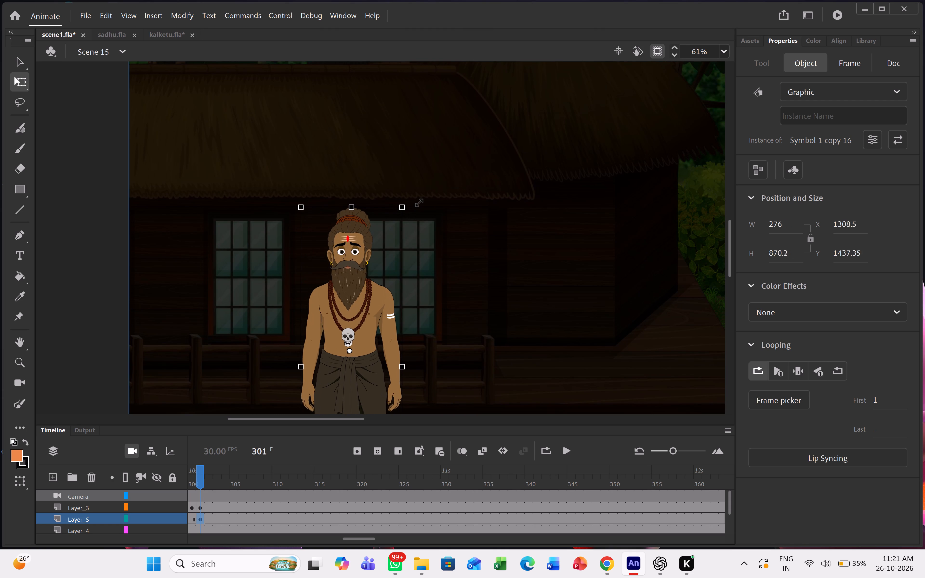
{"action": "left_click_drag", "start_coordinate": [419, 203], "coordinate": [410, 215], "text": "shift"}
Play the timeline from frame 301 to check the resized sadhu in the whole scene.
{"action": "scroll", "coordinate": [423, 278], "scroll_direction": "down", "scroll_amount": 6, "text": "ctrl"}
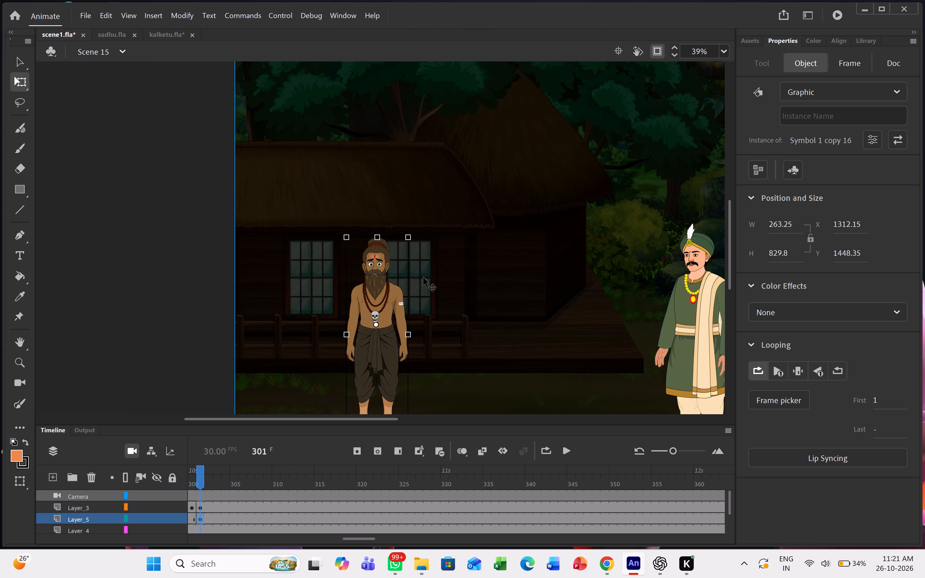
{"action": "scroll", "coordinate": [519, 278], "scroll_direction": "down", "scroll_amount": 4, "text": "ctrl"}
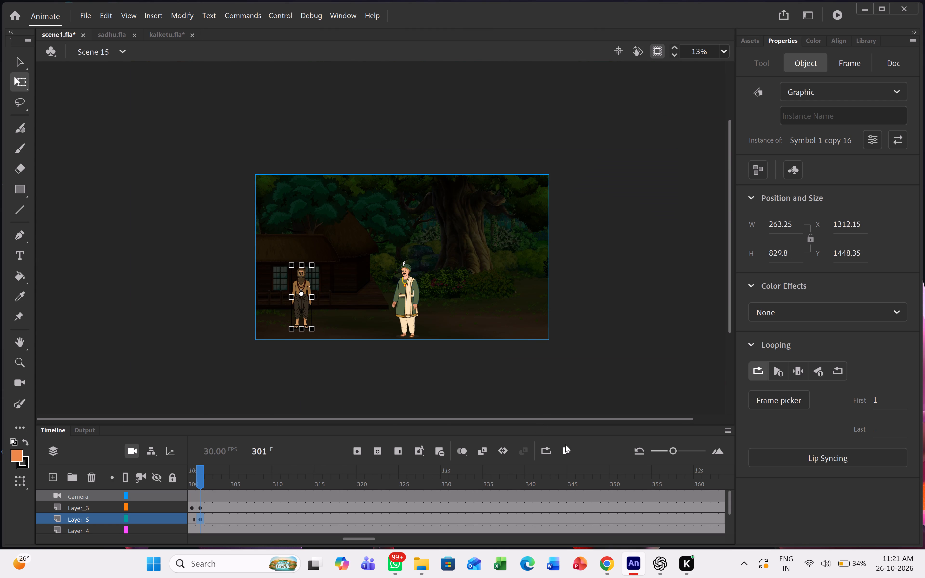
{"action": "left_click", "coordinate": [566, 450]}
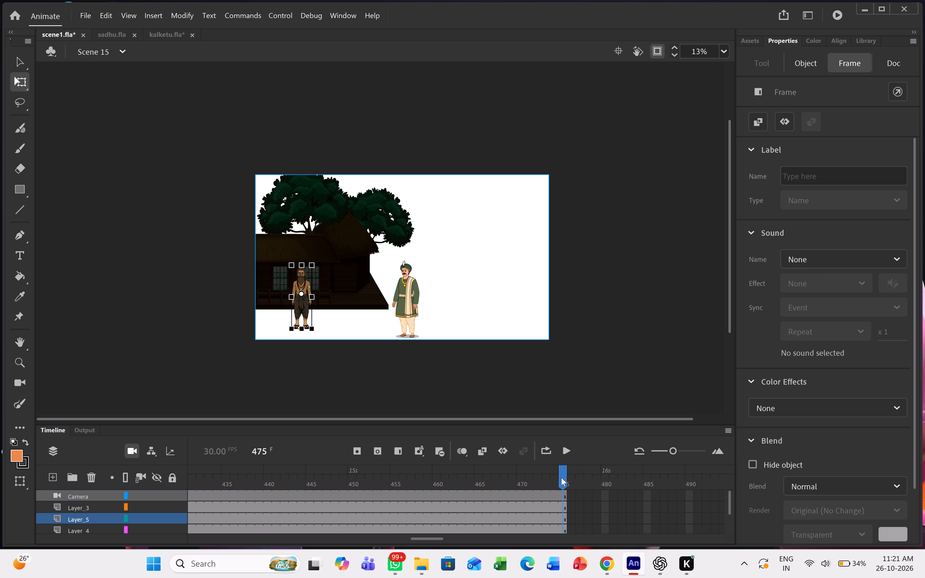
Extend the background on Layer_2 to frame 475.
{"action": "scroll", "coordinate": [586, 506], "scroll_direction": "up", "scroll_amount": 10}
{"action": "scroll", "coordinate": [587, 501], "scroll_direction": "down", "scroll_amount": 11}
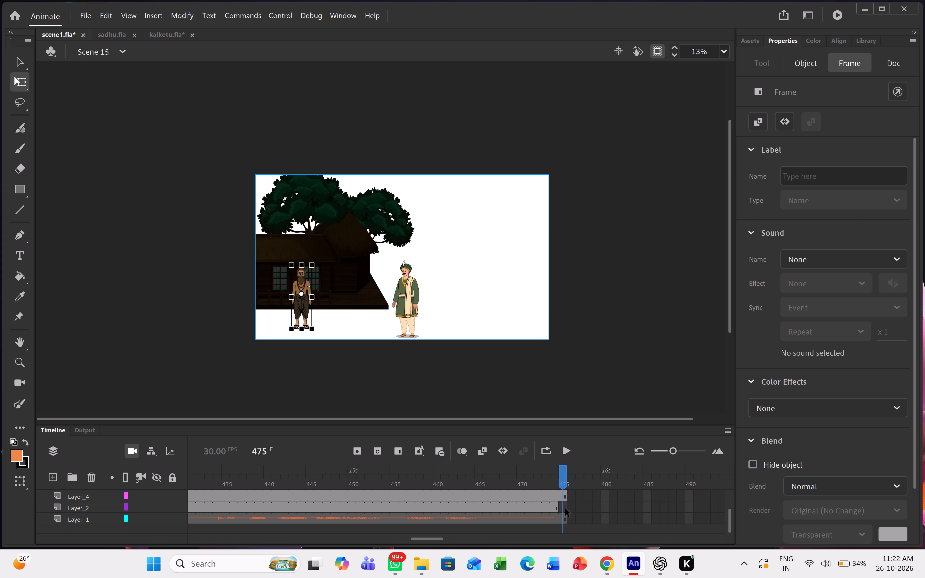
{"action": "left_click", "coordinate": [564, 510]}
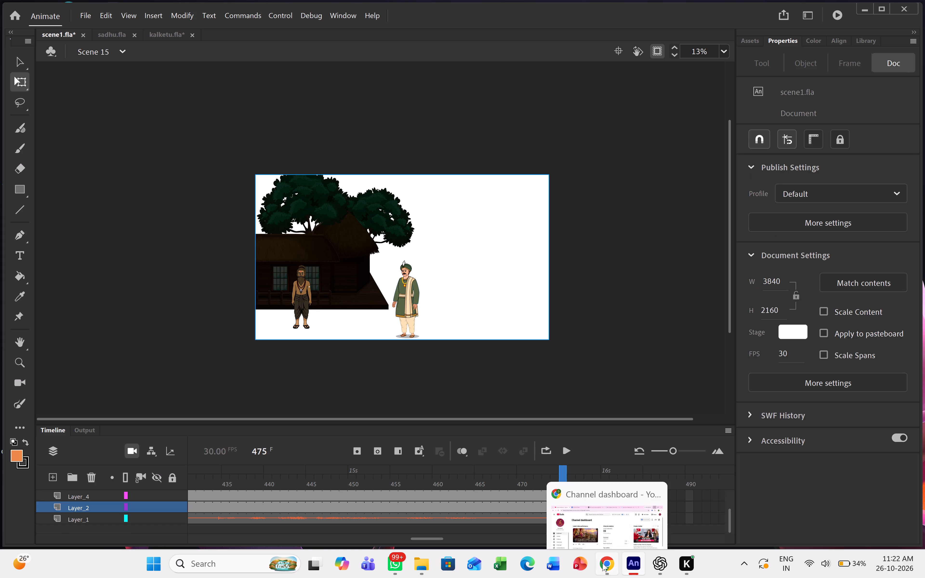
{"action": "key", "text": "F5"}
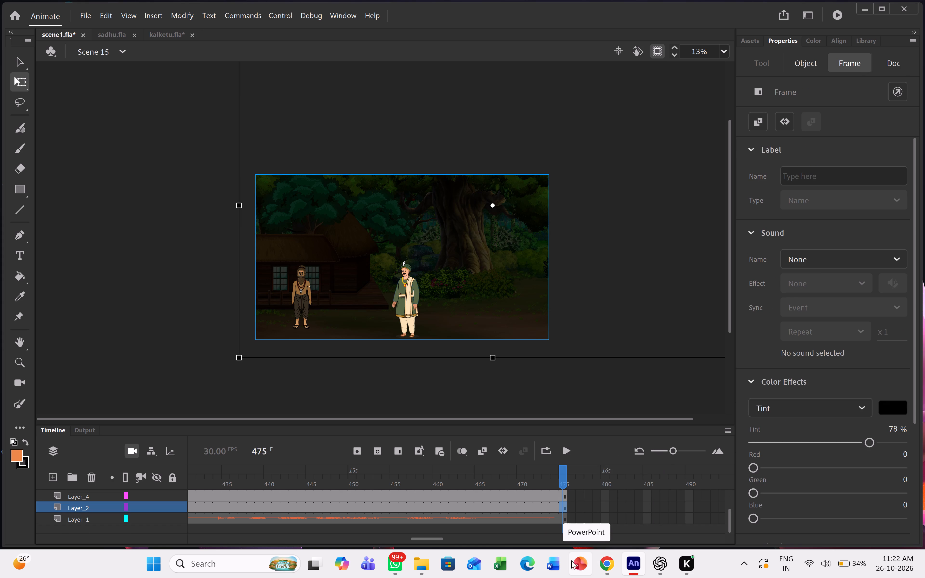
Play Scene 15 from frame 1 through the forest walk into the hut shot and pause.
{"action": "left_click_drag", "start_coordinate": [562, 479], "coordinate": [94, 474]}
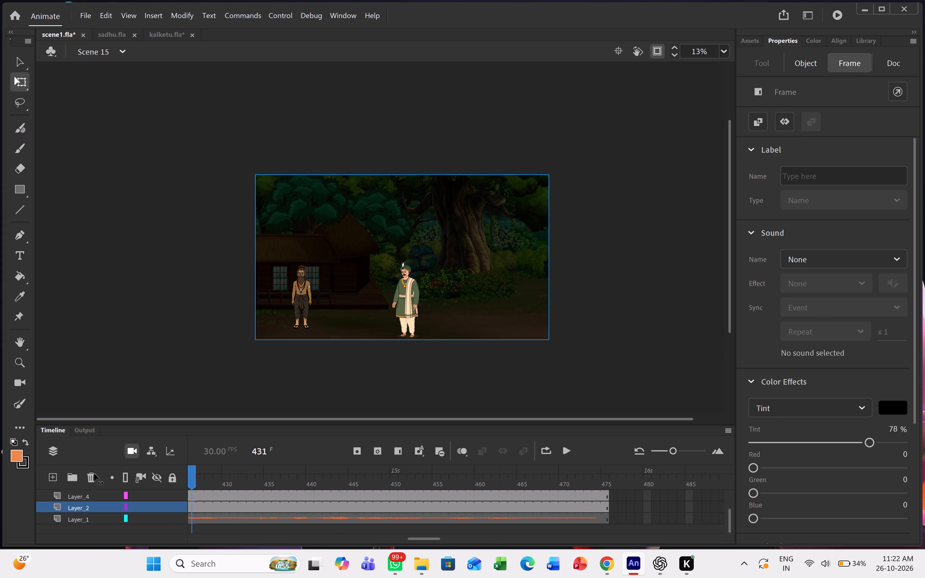
{"action": "left_click_drag", "start_coordinate": [94, 474], "coordinate": [95, 473]}
{"action": "left_click_drag", "start_coordinate": [434, 539], "coordinate": [173, 535]}
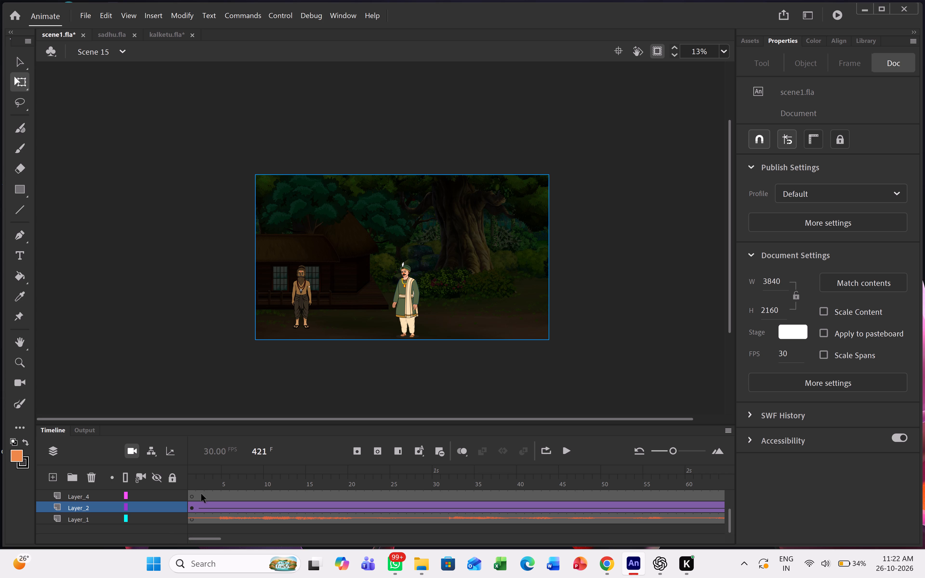
{"action": "left_click", "coordinate": [190, 480]}
{"action": "scroll", "coordinate": [288, 513], "scroll_direction": "up", "scroll_amount": 13}
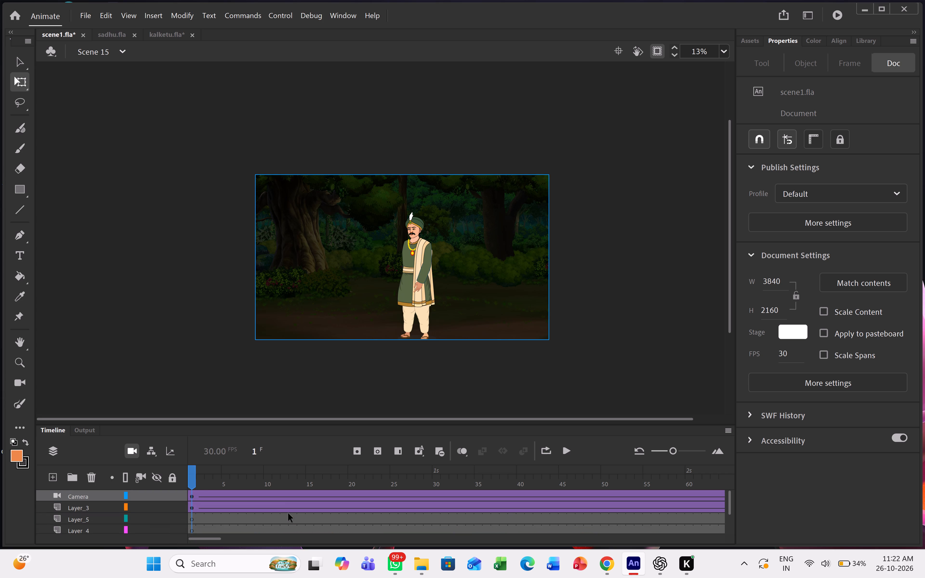
{"action": "scroll", "coordinate": [288, 513], "scroll_direction": "up", "scroll_amount": 5}
{"action": "left_click", "coordinate": [569, 455]}
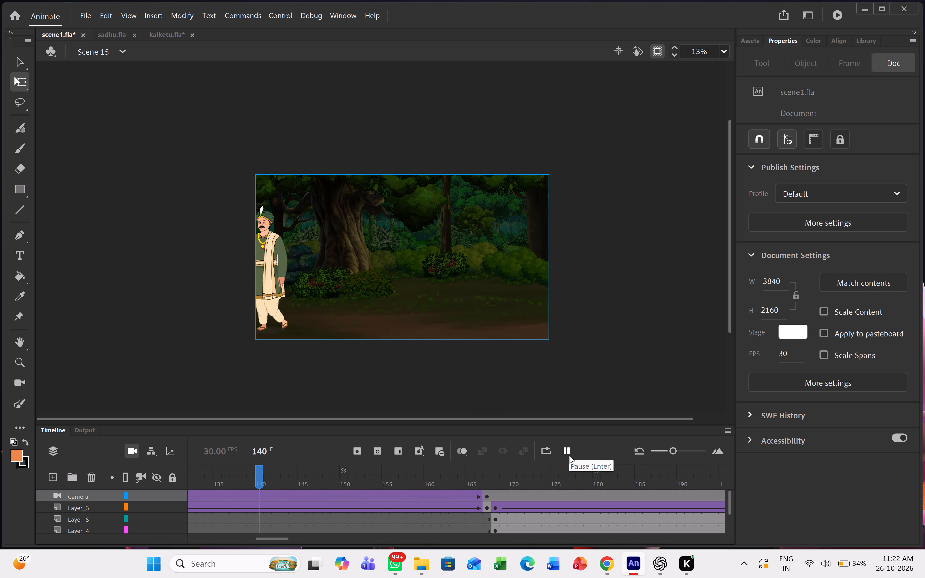
{"action": "left_click", "coordinate": [569, 455]}
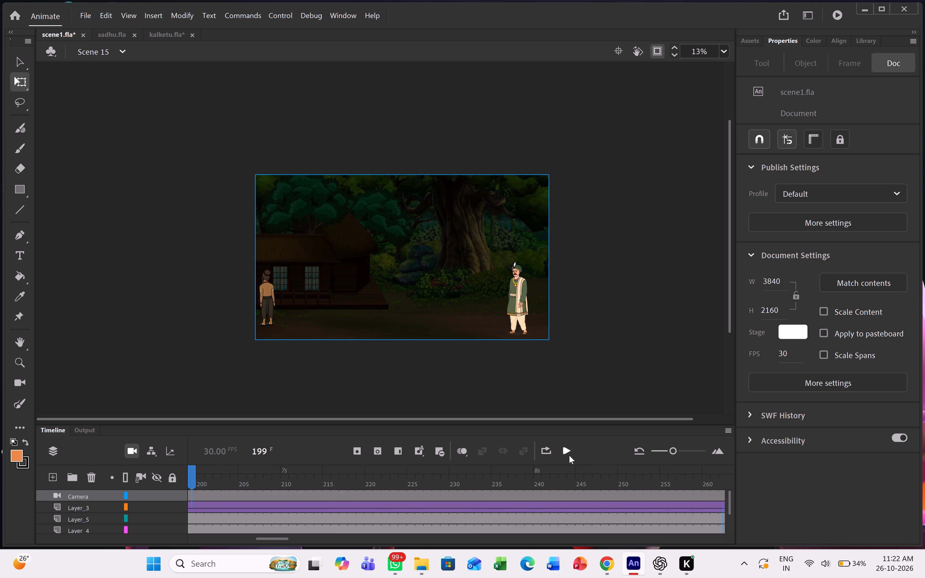
Insert a keyframe on the Camera layer at frame 168, where the hut shot begins.
{"action": "left_click_drag", "start_coordinate": [303, 540], "coordinate": [284, 543]}
{"action": "right_click", "coordinate": [303, 540]}
{"action": "left_click", "coordinate": [249, 477]}
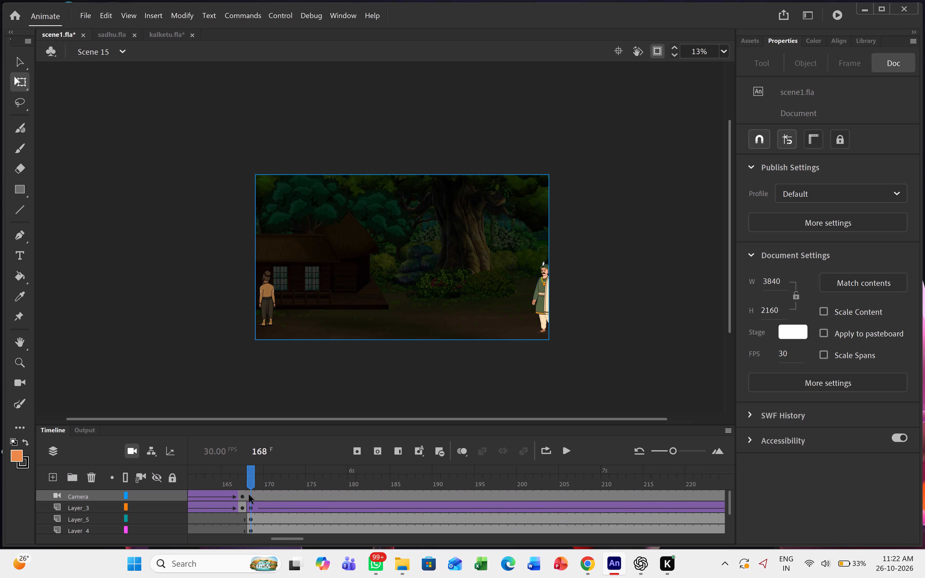
{"action": "left_click", "coordinate": [249, 497]}
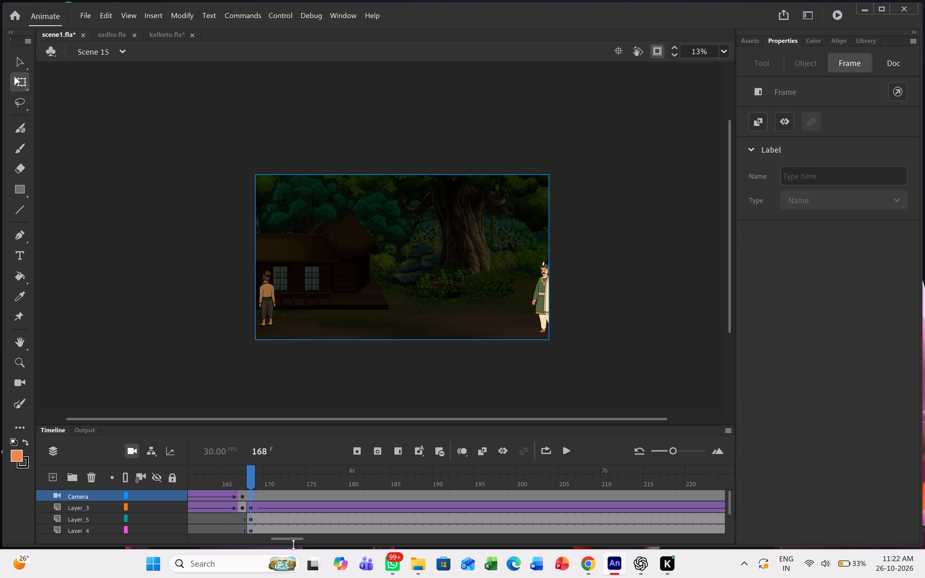
{"action": "key", "text": "F6"}
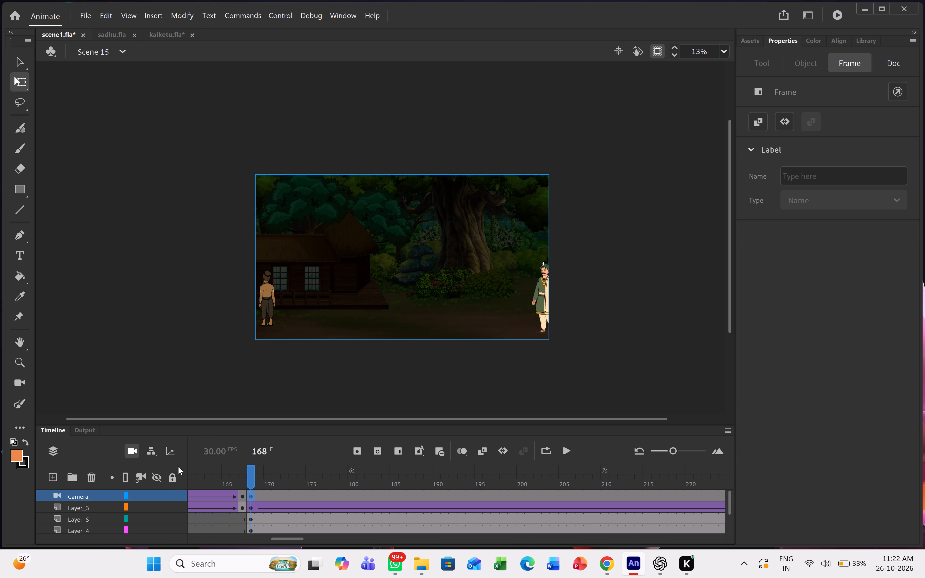
Zoom the camera in to 202% at frame 168.
{"action": "left_click", "coordinate": [18, 390]}
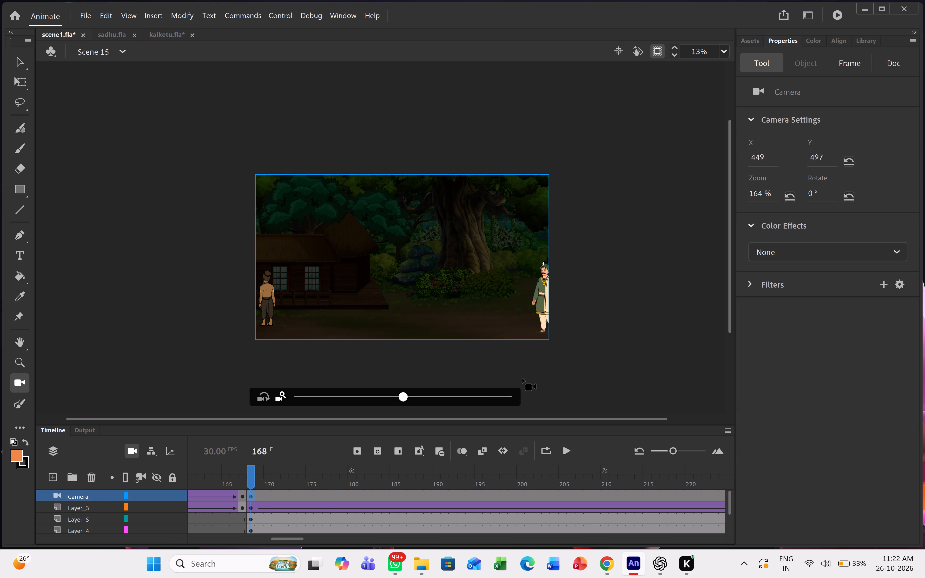
{"action": "left_click", "coordinate": [405, 399]}
{"action": "left_click_drag", "start_coordinate": [405, 399], "coordinate": [425, 395]}
{"action": "right_click_drag", "start_coordinate": [405, 399], "coordinate": [408, 399]}
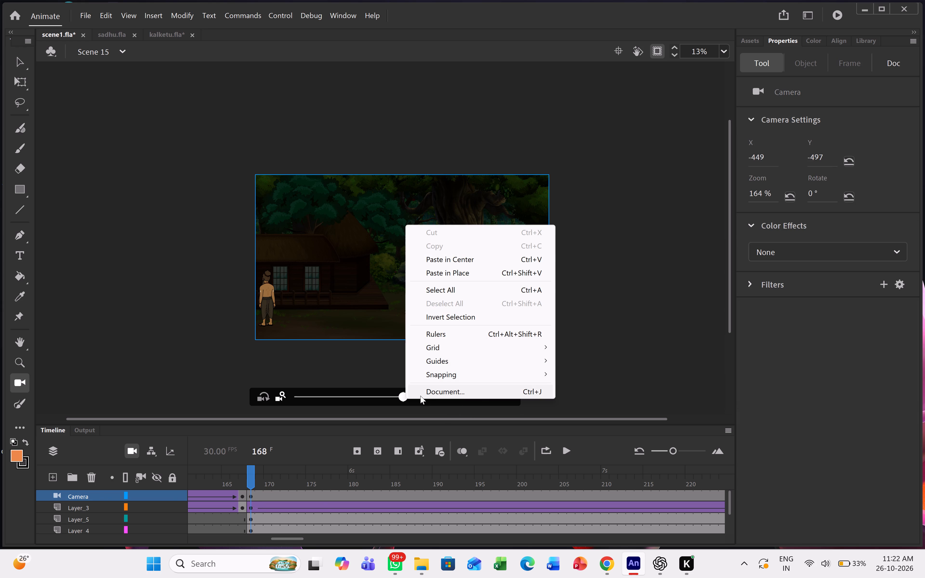
{"action": "left_click", "coordinate": [400, 404]}
{"action": "left_click_drag", "start_coordinate": [402, 398], "coordinate": [423, 396]}
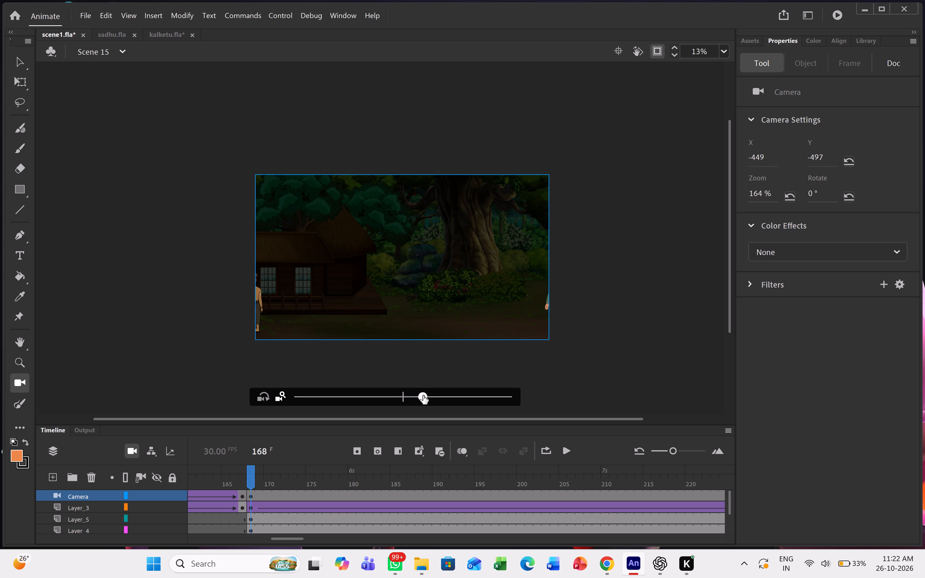
{"action": "left_click_drag", "start_coordinate": [423, 396], "coordinate": [444, 396]}
Pan the camera at frame 168 to about X -964, Y -756, bringing the turbaned man's figure into frame.
{"action": "left_click_drag", "start_coordinate": [450, 324], "coordinate": [449, 323]}
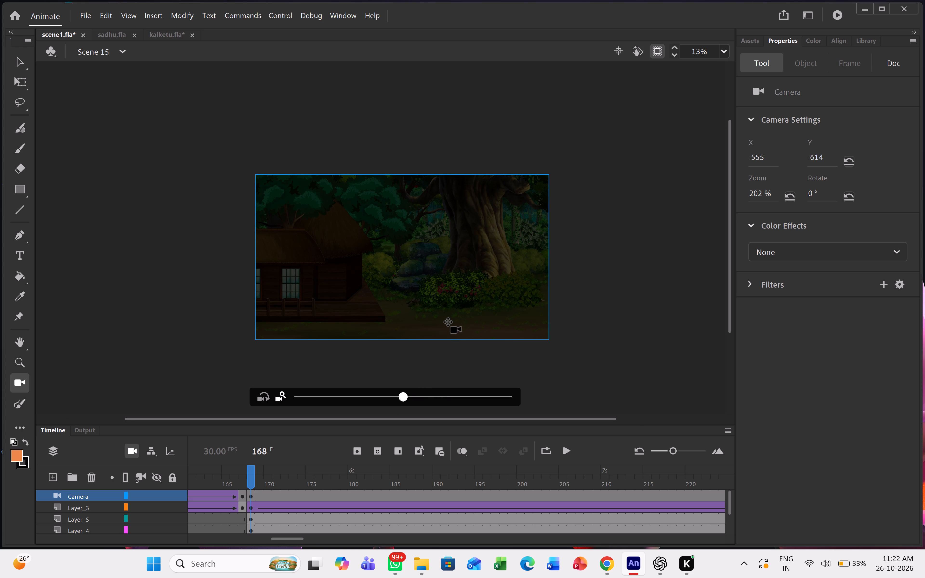
{"action": "left_click_drag", "start_coordinate": [449, 323], "coordinate": [479, 347]}
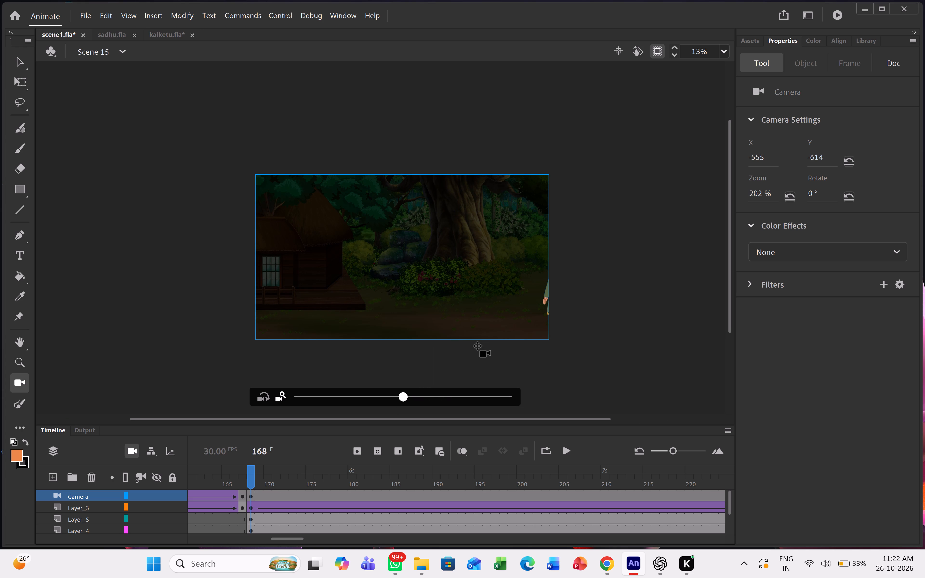
{"action": "left_click_drag", "start_coordinate": [479, 347], "coordinate": [481, 331]}
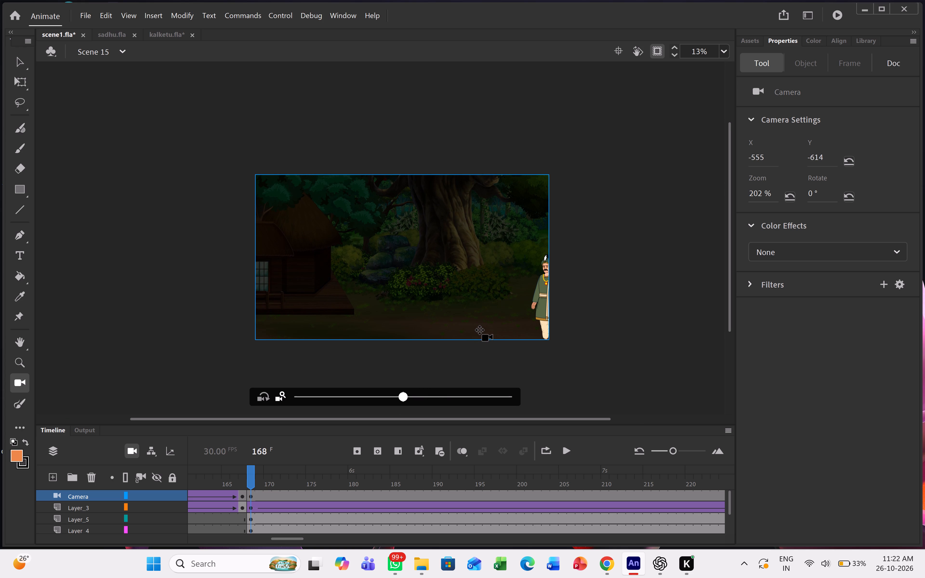
{"action": "left_click_drag", "start_coordinate": [481, 331], "coordinate": [481, 335]}
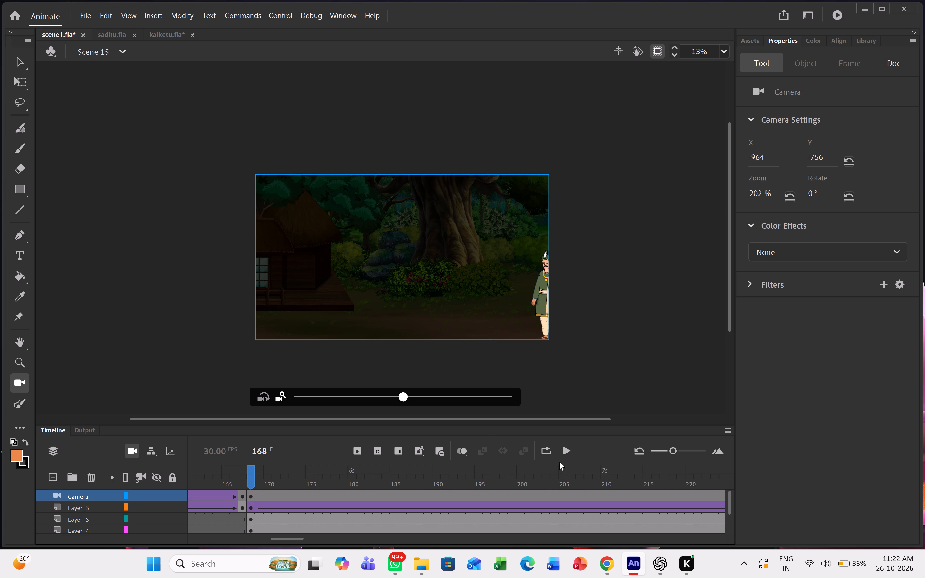
Play Scene 15 from frame 168 through the turbaned man's walk and pause past frame 301.
{"action": "left_click", "coordinate": [566, 451]}
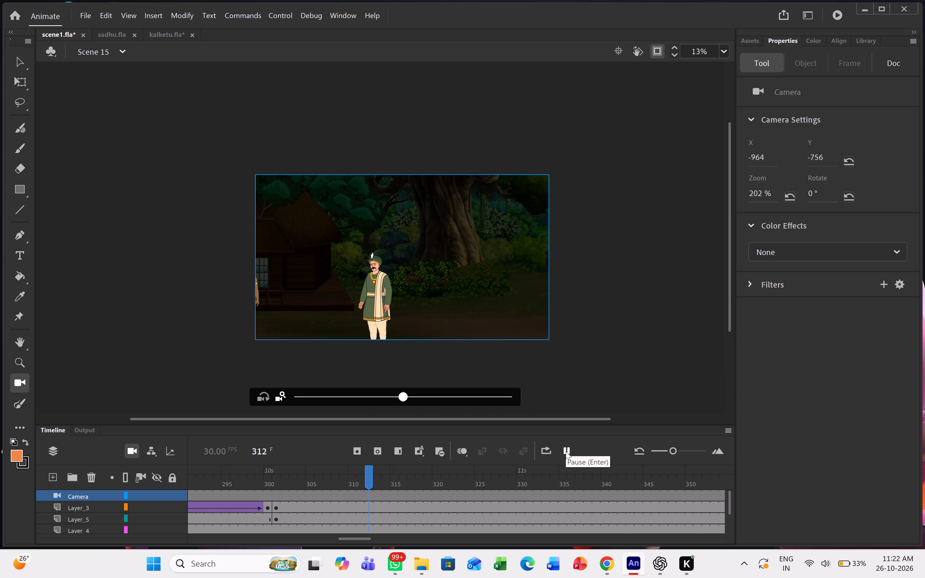
{"action": "left_click", "coordinate": [566, 451]}
Insert keyframes on the Camera layer at frames 300 and 301, where the front-facing pose starts.
{"action": "left_click_drag", "start_coordinate": [437, 482], "coordinate": [270, 479]}
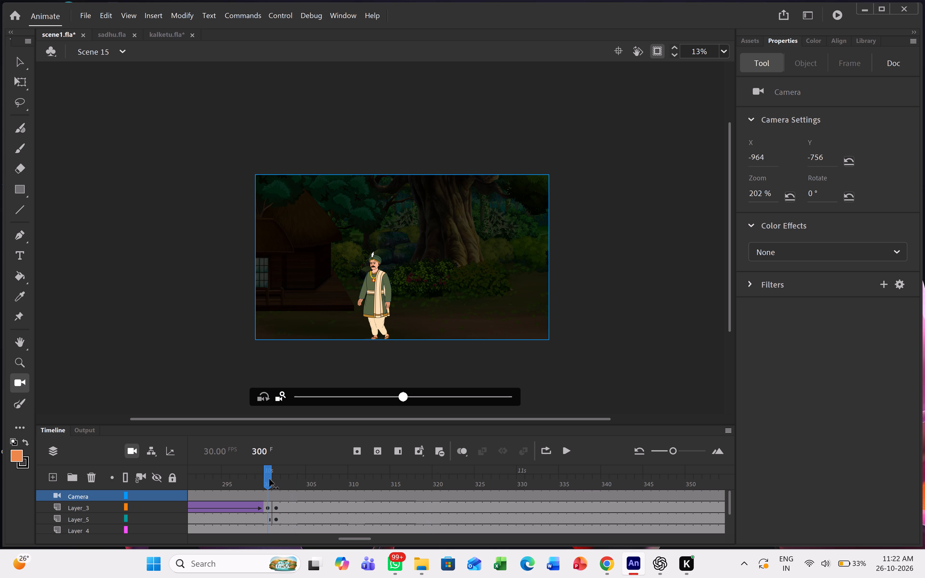
{"action": "left_click_drag", "start_coordinate": [270, 479], "coordinate": [269, 480]}
{"action": "left_click", "coordinate": [277, 484]}
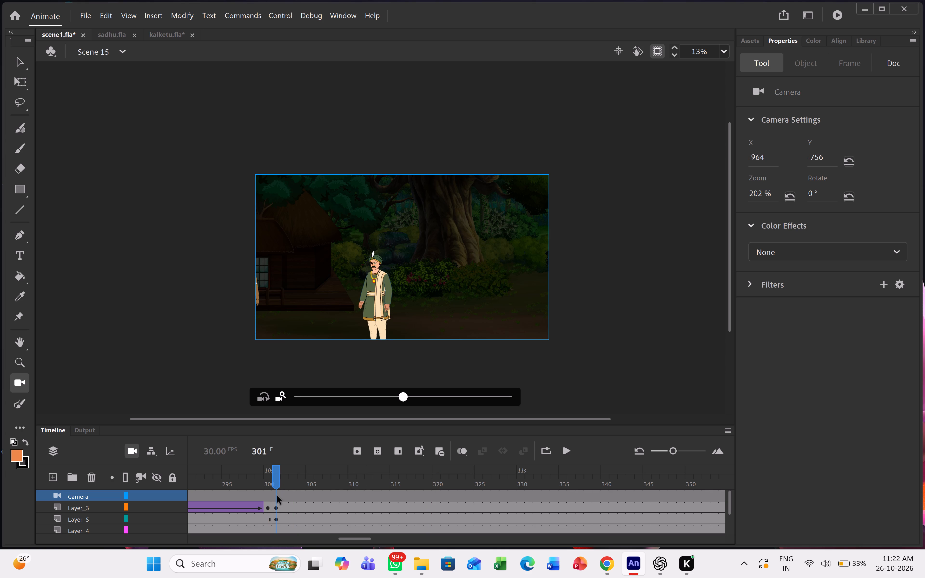
{"action": "left_click_drag", "start_coordinate": [276, 484], "coordinate": [270, 488]}
{"action": "left_click", "coordinate": [270, 495]}
{"action": "key", "text": "F6"}
{"action": "left_click_drag", "start_coordinate": [269, 479], "coordinate": [279, 482]}
{"action": "right_click", "coordinate": [269, 479]}
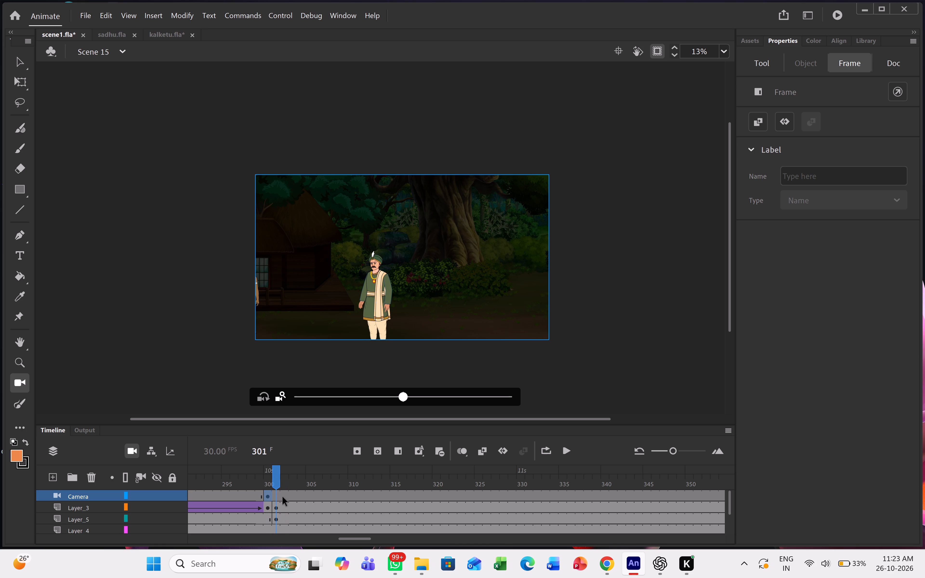
{"action": "left_click", "coordinate": [278, 496]}
{"action": "key", "text": "F6"}
Zoom the camera in to 280% at frame 301 and pan it to about X 865, Y -1297, bringing the sadhu into frame.
{"action": "left_click_drag", "start_coordinate": [403, 396], "coordinate": [463, 393]}
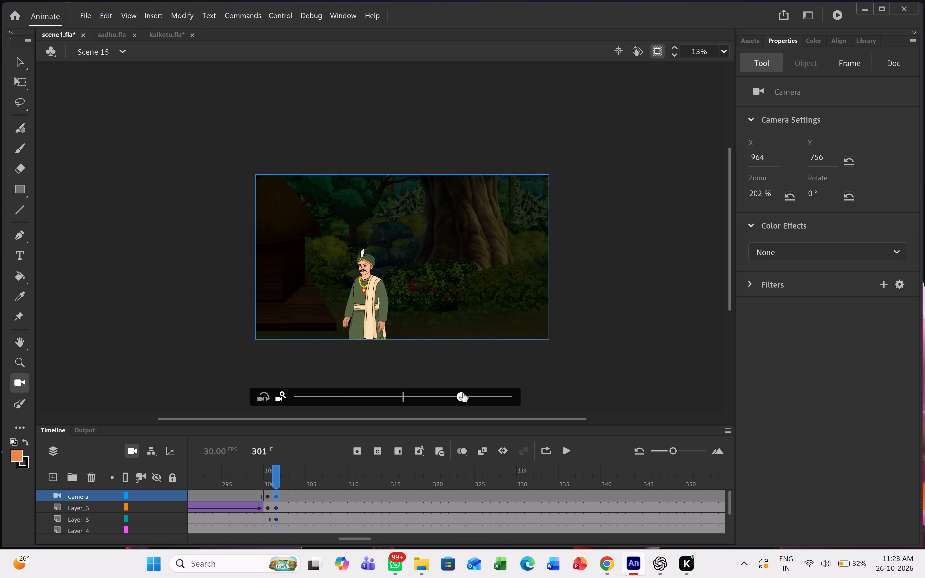
{"action": "left_click_drag", "start_coordinate": [463, 393], "coordinate": [463, 393]}
{"action": "left_click_drag", "start_coordinate": [429, 318], "coordinate": [329, 321]}
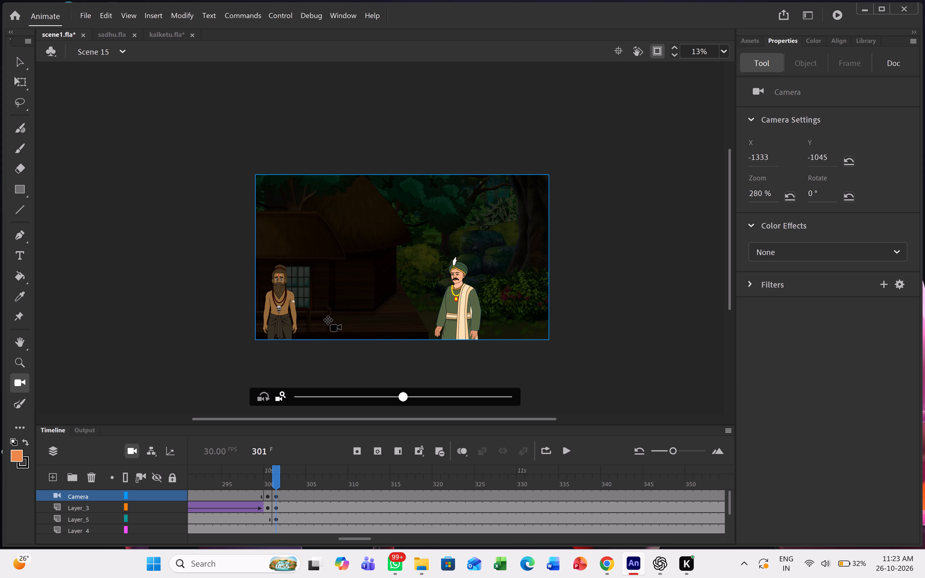
{"action": "left_click_drag", "start_coordinate": [329, 321], "coordinate": [307, 338]}
{"action": "left_click_drag", "start_coordinate": [396, 295], "coordinate": [285, 298]}
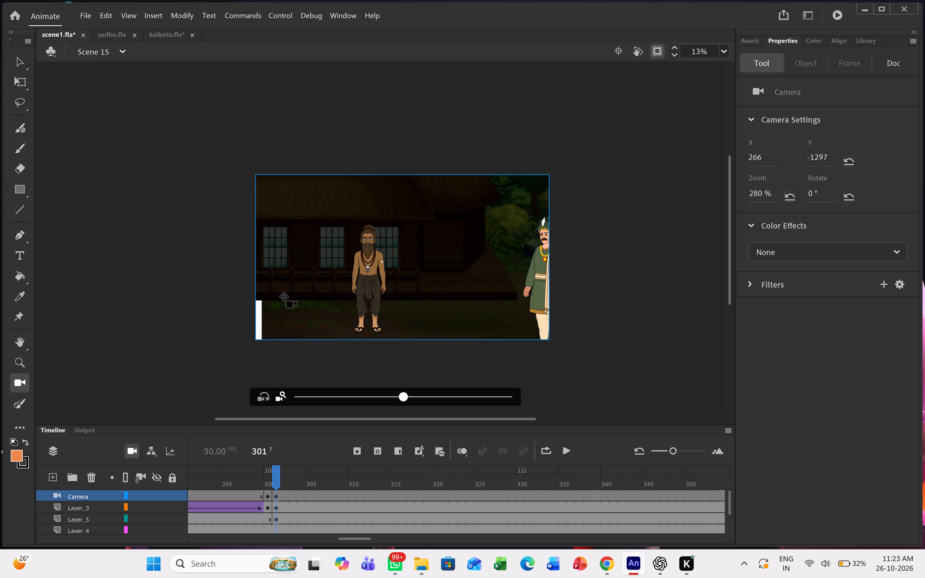
{"action": "left_click_drag", "start_coordinate": [285, 298], "coordinate": [349, 296]}
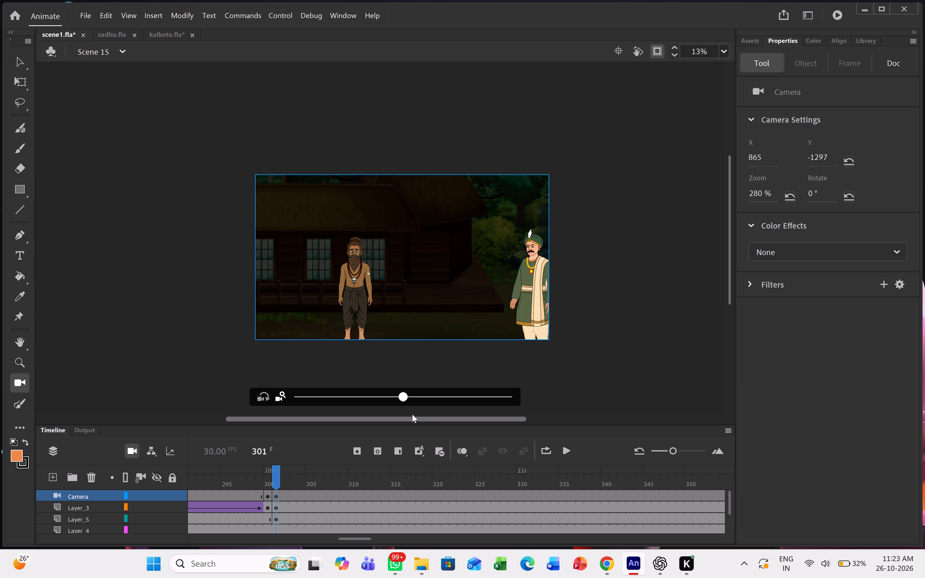
Zoom the camera in further at frame 301 and pan it to frame the sadhu's upper body in close-up.
{"action": "left_click_drag", "start_coordinate": [405, 401], "coordinate": [512, 397]}
{"action": "right_click_drag", "start_coordinate": [405, 401], "coordinate": [449, 398]}
{"action": "left_click_drag", "start_coordinate": [443, 322], "coordinate": [400, 327]}
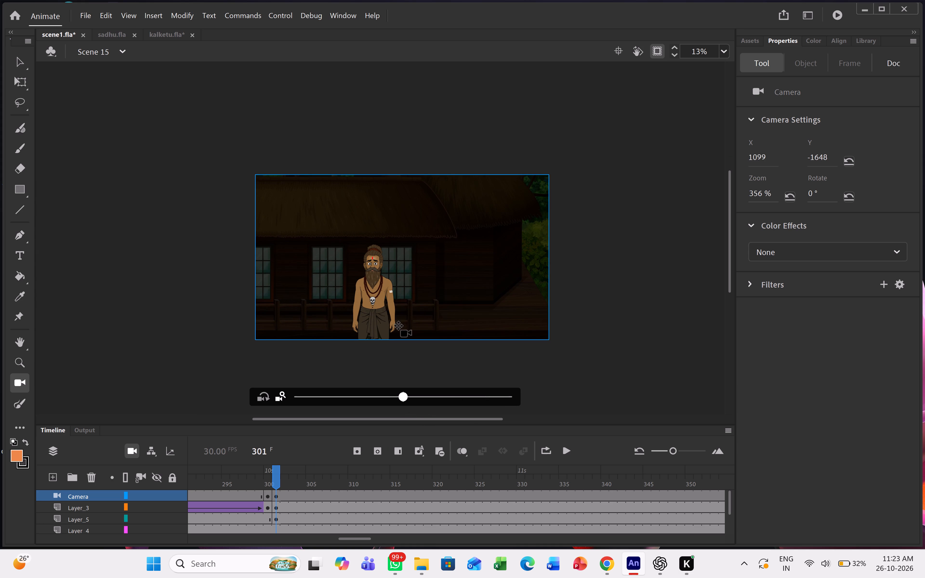
Zoom the camera in to 497% at frame 301 and pan it to about X 2578, Y -2483, centring the sadhu.
{"action": "left_click_drag", "start_coordinate": [400, 327], "coordinate": [396, 334]}
{"action": "left_click", "coordinate": [396, 334]}
{"action": "left_click_drag", "start_coordinate": [406, 399], "coordinate": [457, 397]}
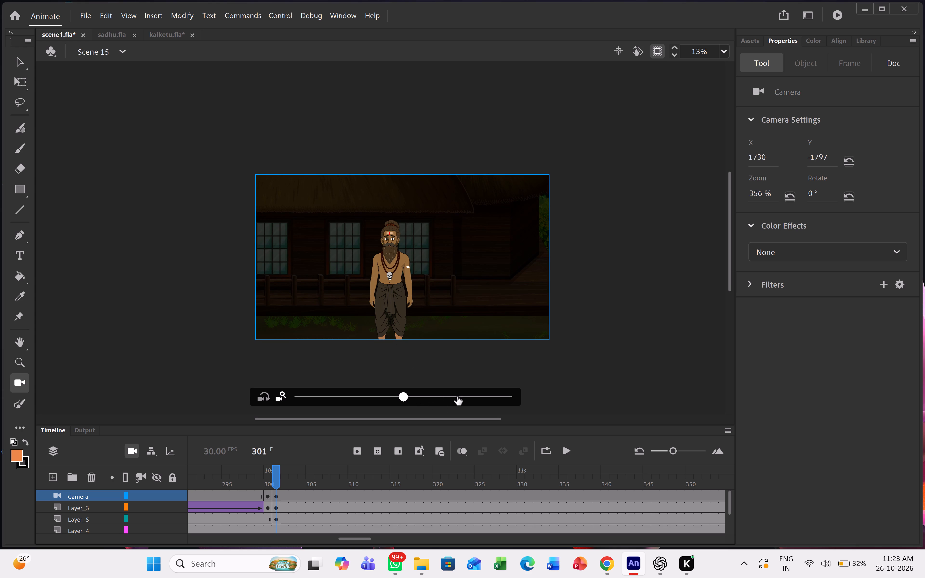
{"action": "left_click_drag", "start_coordinate": [457, 397], "coordinate": [465, 396]}
{"action": "left_click_drag", "start_coordinate": [437, 309], "coordinate": [418, 298]}
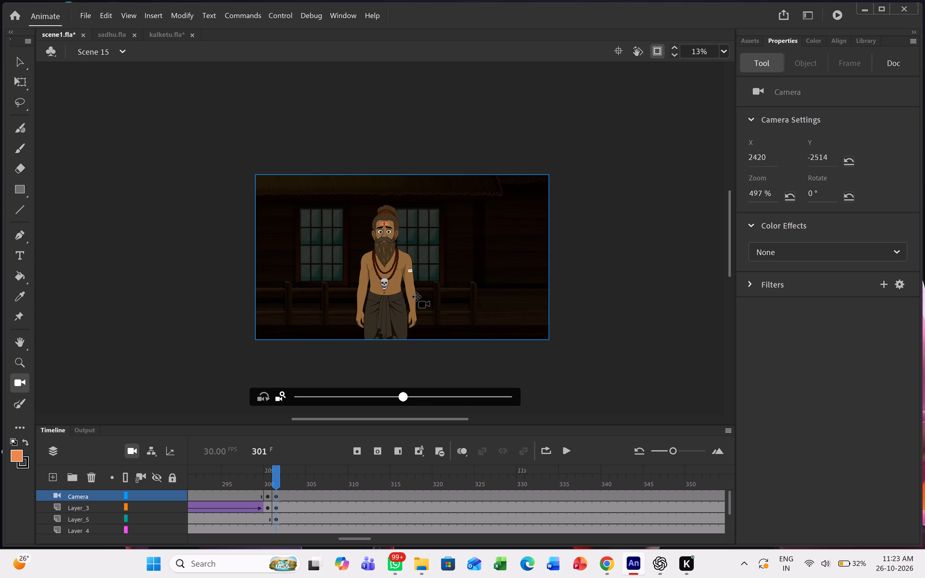
{"action": "left_click_drag", "start_coordinate": [418, 298], "coordinate": [426, 306]}
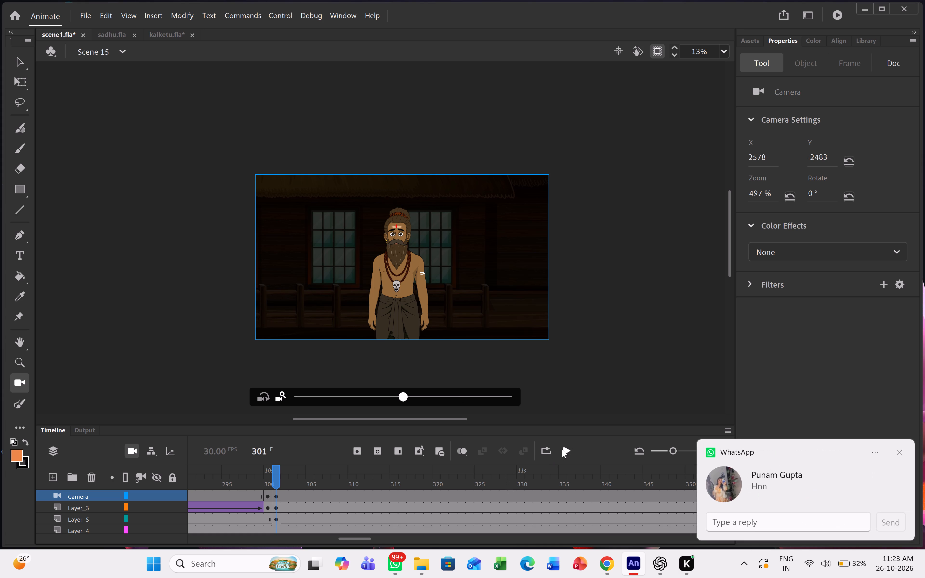
Play on from frame 301, add a Camera keyframe at frame 475, and push in there to 653% at about X 3383, Y -3022.
{"action": "left_click", "coordinate": [568, 446]}
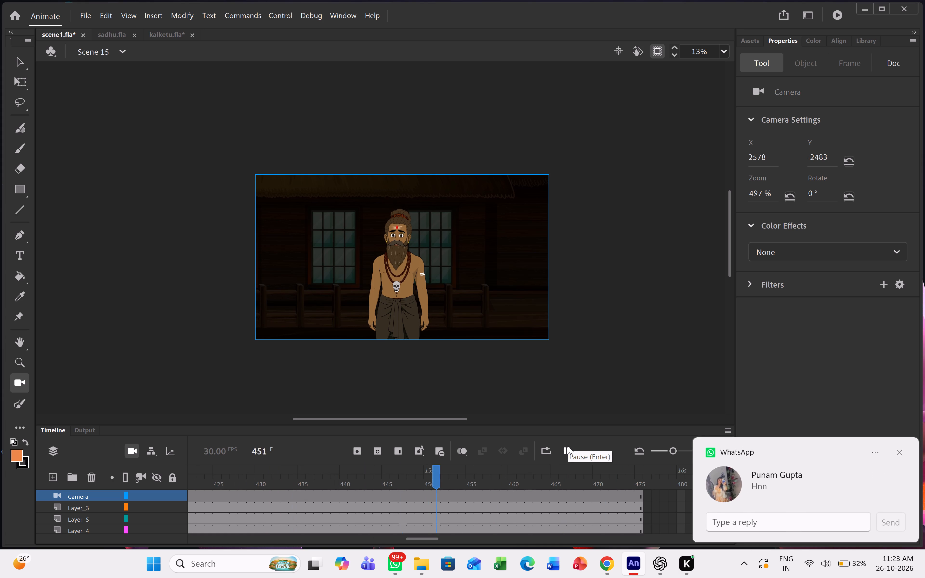
{"action": "left_click", "coordinate": [640, 498]}
{"action": "key", "text": "F6"}
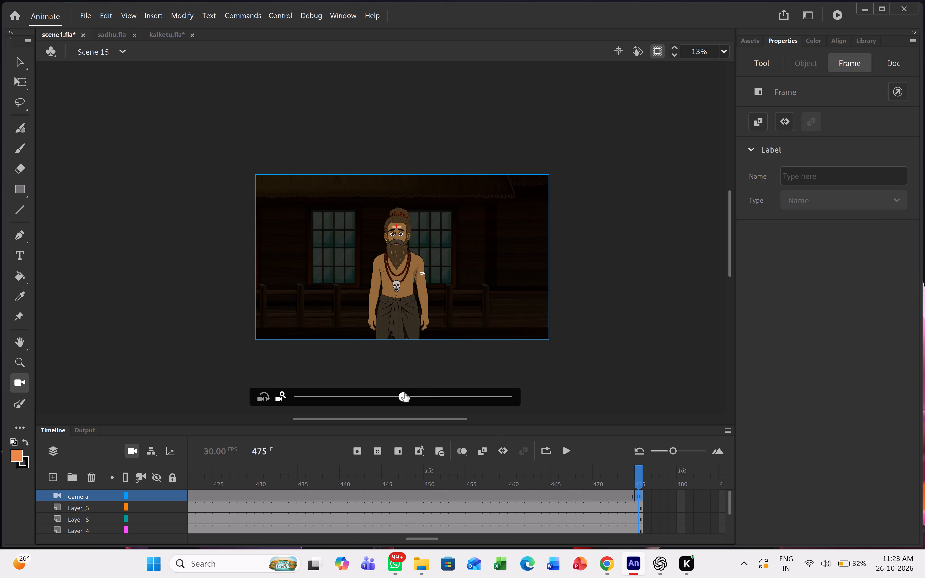
{"action": "left_click", "coordinate": [405, 397]}
{"action": "left_click_drag", "start_coordinate": [405, 397], "coordinate": [438, 399]}
{"action": "left_click_drag", "start_coordinate": [403, 399], "coordinate": [455, 394]}
{"action": "left_click_drag", "start_coordinate": [457, 302], "coordinate": [457, 277]}
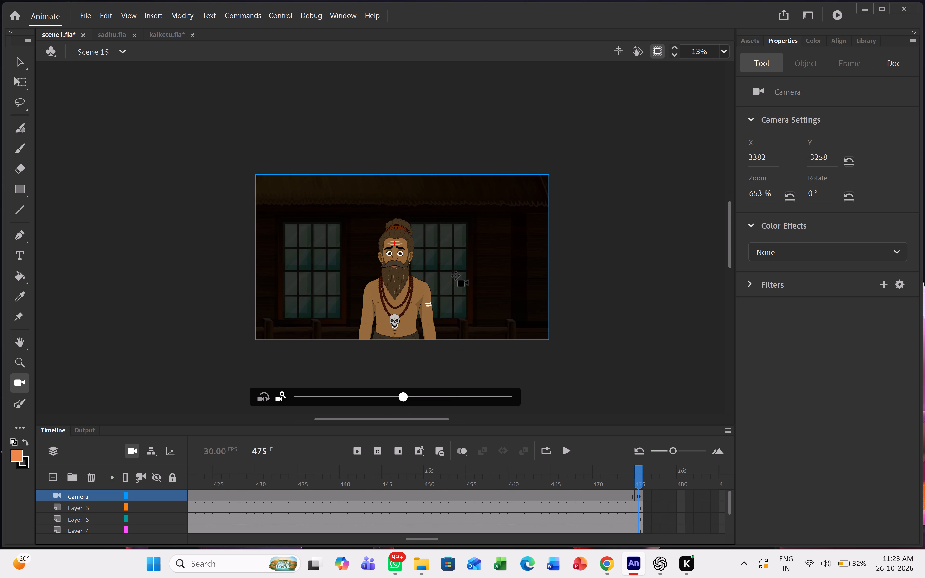
{"action": "left_click_drag", "start_coordinate": [457, 277], "coordinate": [457, 284]}
Create a classic tween on the Camera layer between the keyframes at frames 301 and 475.
{"action": "left_click", "coordinate": [471, 498]}
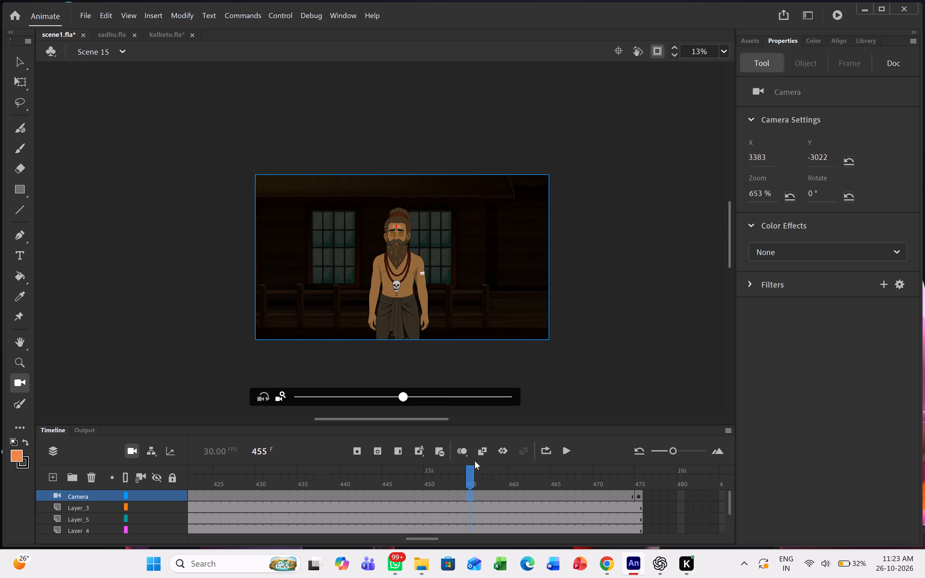
{"action": "left_click", "coordinate": [476, 453]}
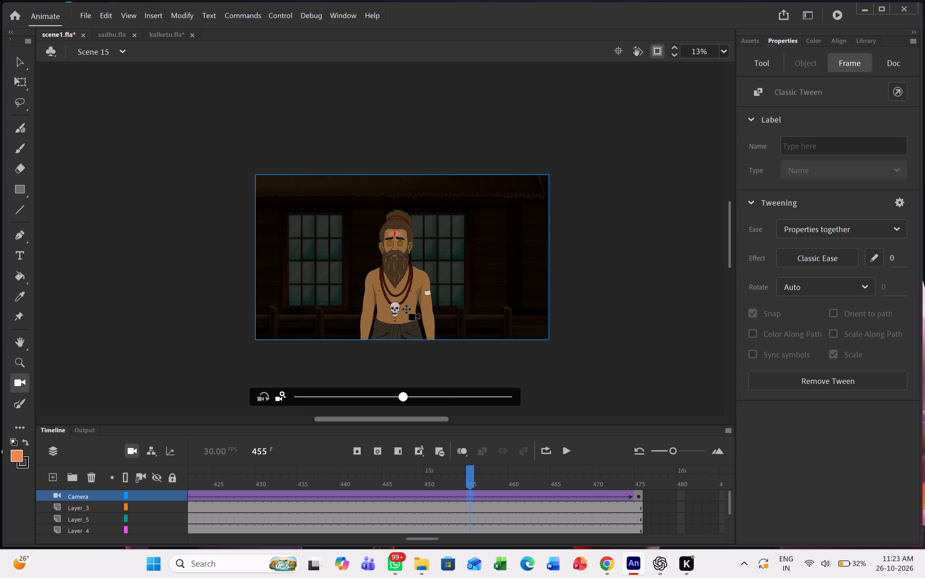
Set the mouth graphic inside the sadhu's head symbol (Symbol 74) to single-frame looping, and return to the scene.
{"action": "left_click", "coordinate": [16, 63]}
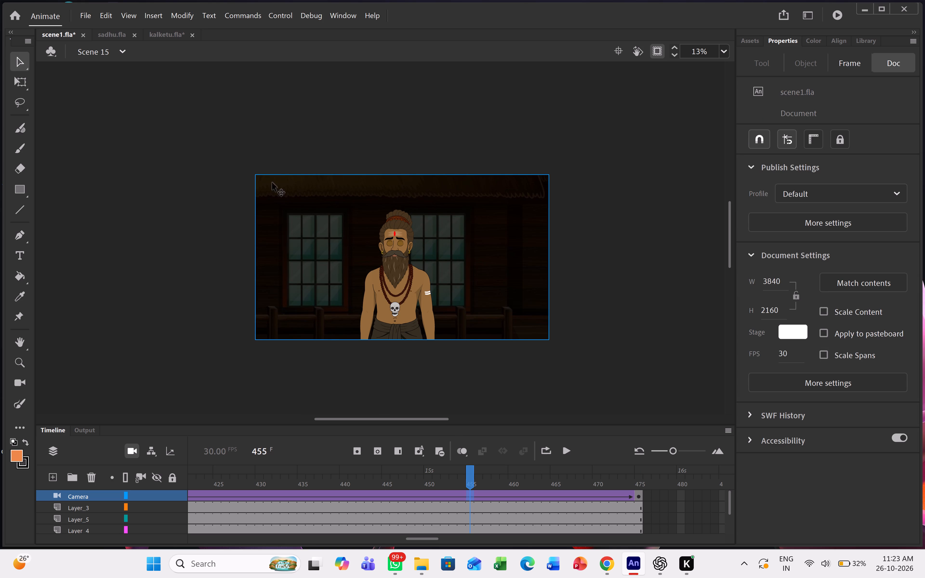
{"action": "scroll", "coordinate": [397, 260], "scroll_direction": "up", "scroll_amount": 11, "text": "ctrl"}
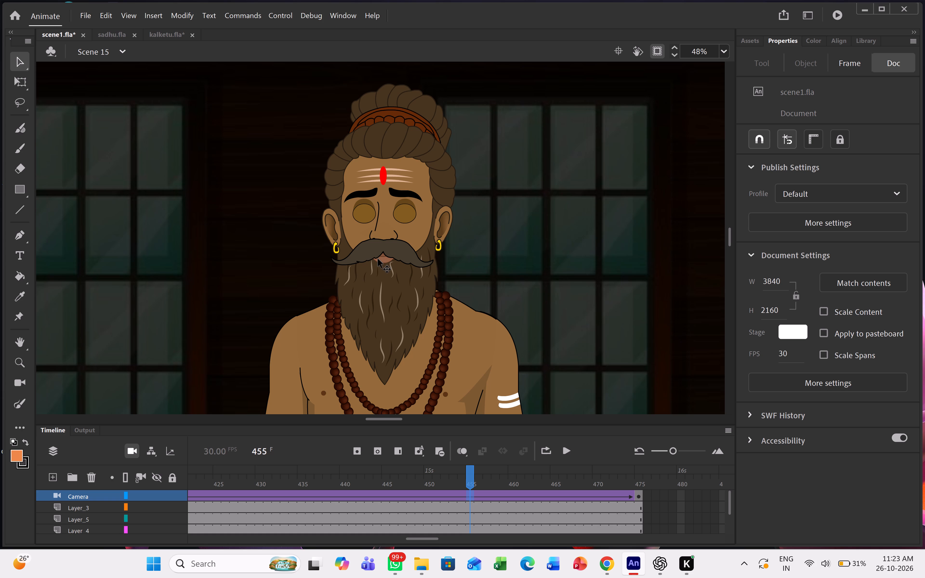
{"action": "double_click", "coordinate": [380, 260]}
{"action": "double_click", "coordinate": [381, 261]}
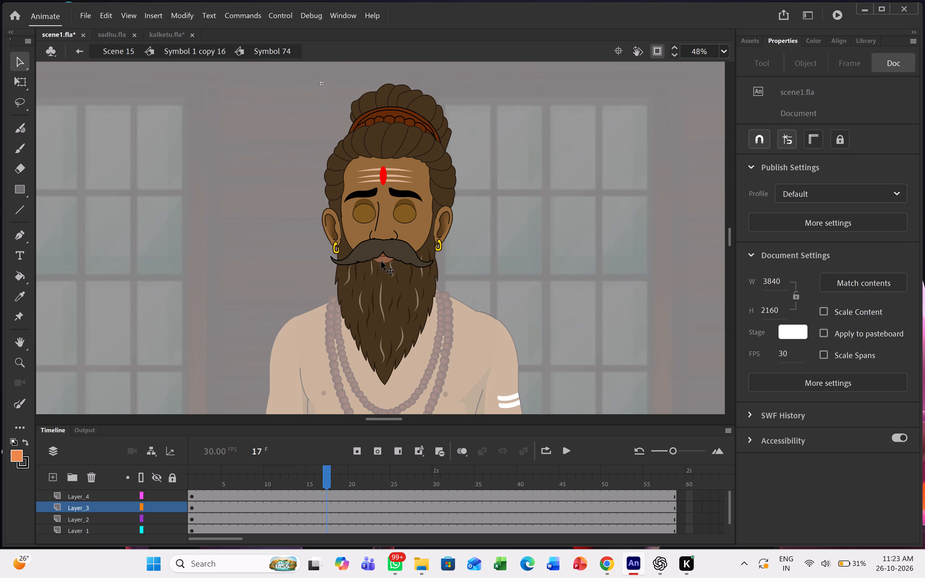
{"action": "left_click", "coordinate": [386, 260]}
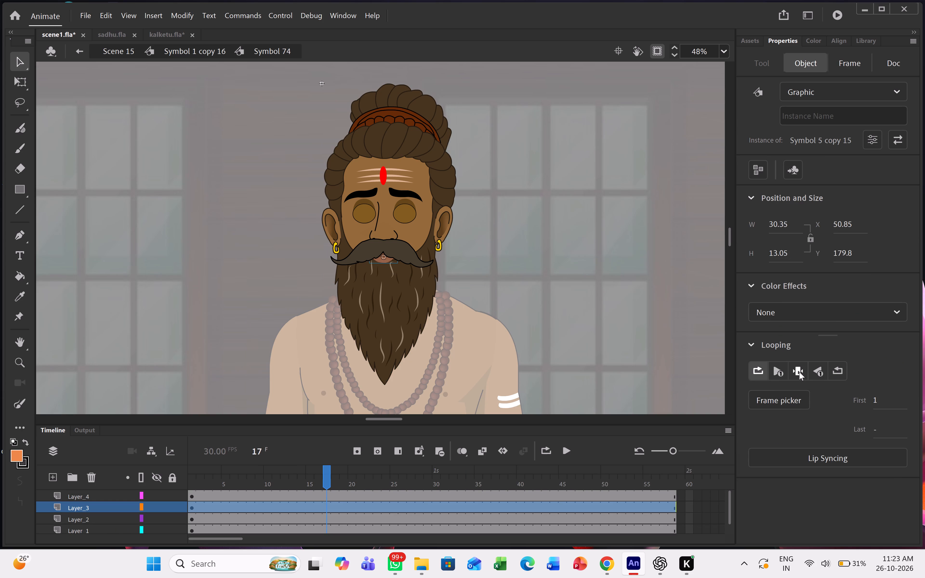
{"action": "left_click", "coordinate": [799, 372]}
{"action": "double_click", "coordinate": [521, 281]}
{"action": "double_click", "coordinate": [521, 281]}
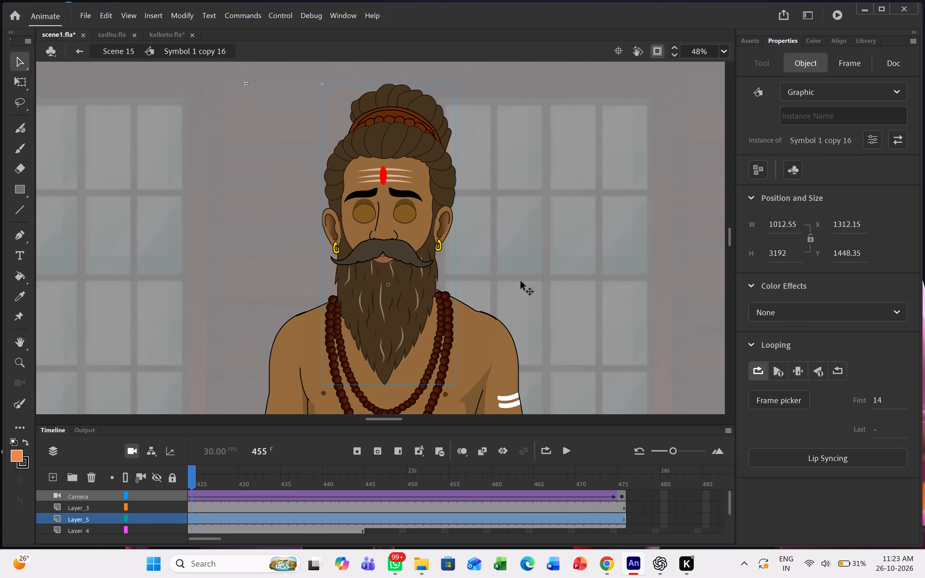
Check the blink in the sadhu's eye symbol (Symbol 75) and extend its layers to frame 60.
{"action": "double_click", "coordinate": [412, 216]}
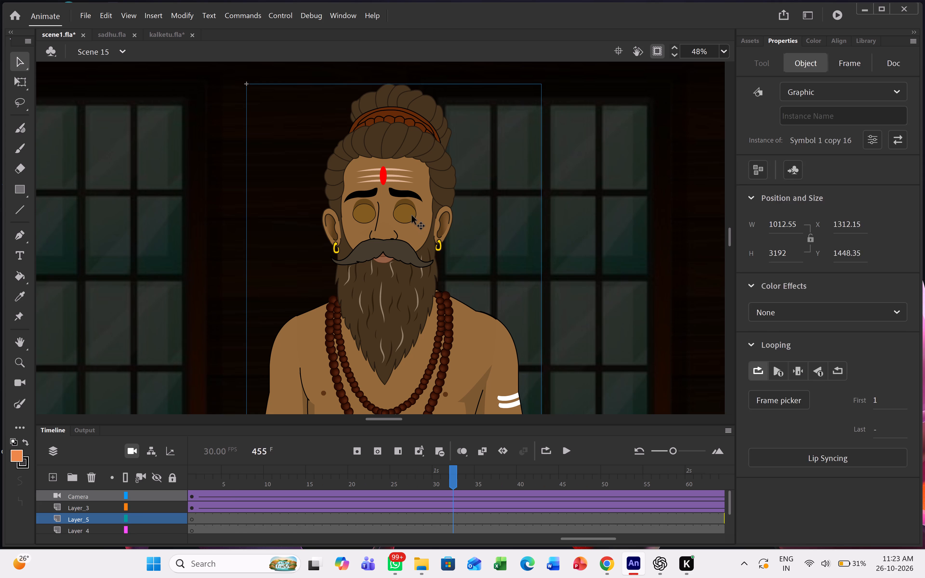
{"action": "double_click", "coordinate": [410, 215]}
{"action": "double_click", "coordinate": [410, 215]}
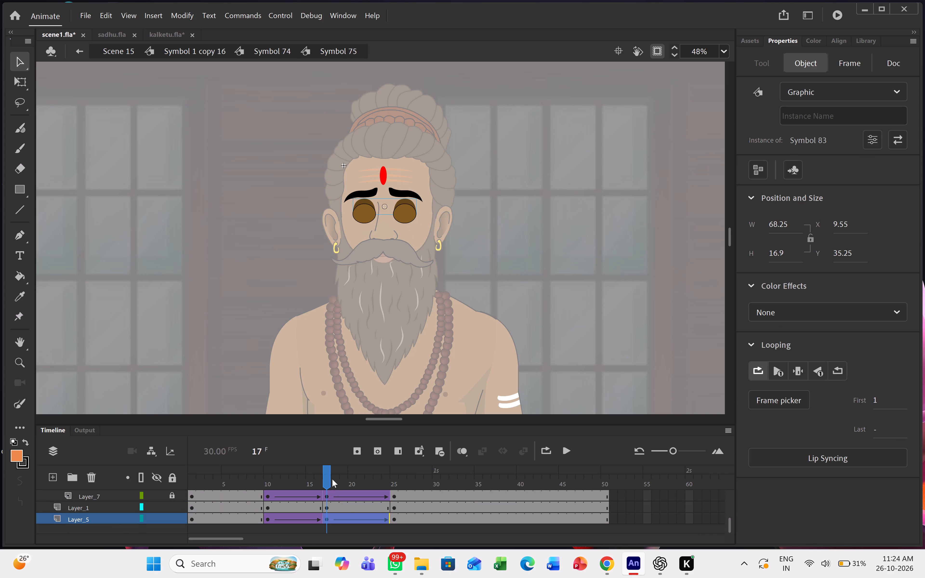
{"action": "left_click_drag", "start_coordinate": [327, 482], "coordinate": [348, 456]}
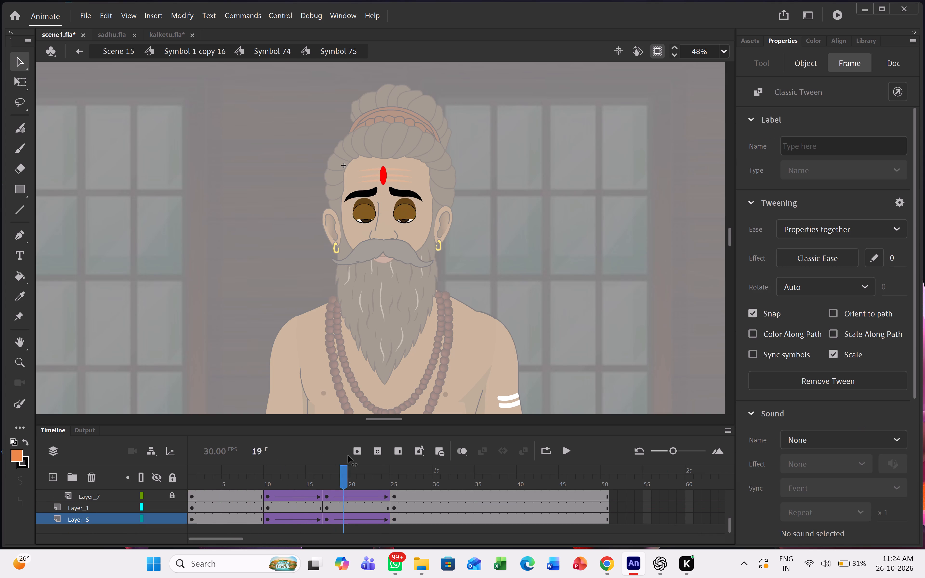
{"action": "left_click_drag", "start_coordinate": [348, 456], "coordinate": [269, 461]}
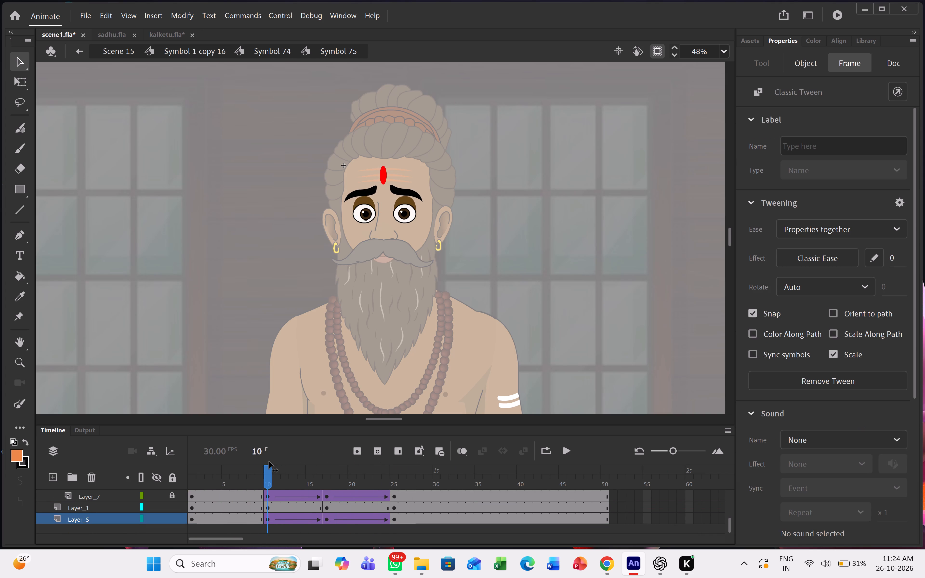
{"action": "left_click_drag", "start_coordinate": [269, 461], "coordinate": [329, 456]}
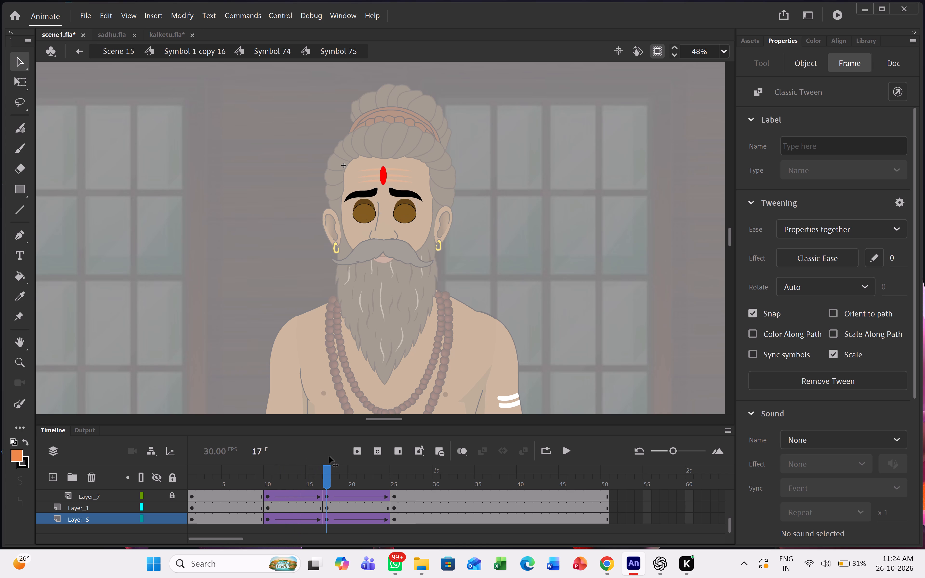
{"action": "left_click_drag", "start_coordinate": [329, 456], "coordinate": [599, 444]}
{"action": "right_click", "coordinate": [327, 456]}
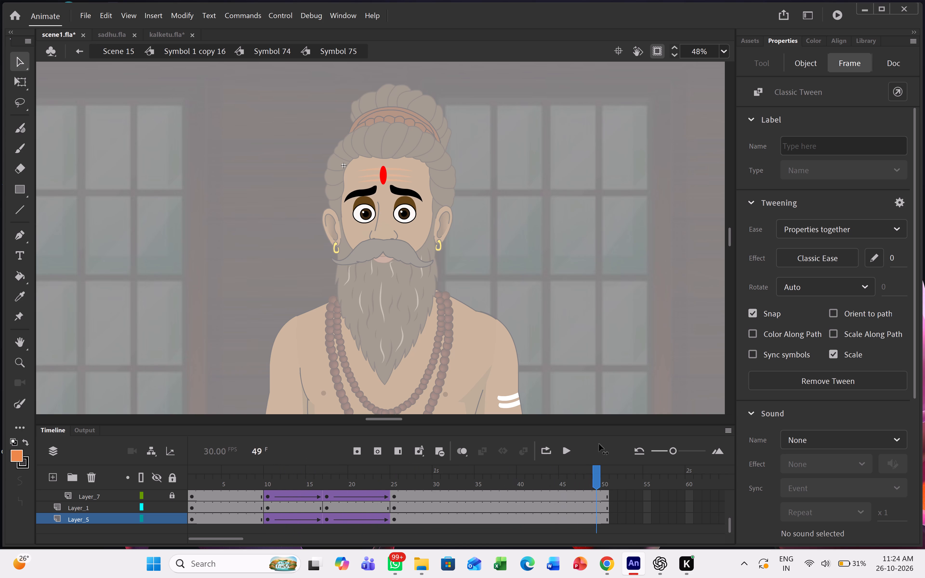
{"action": "left_click_drag", "start_coordinate": [599, 444], "coordinate": [612, 442]}
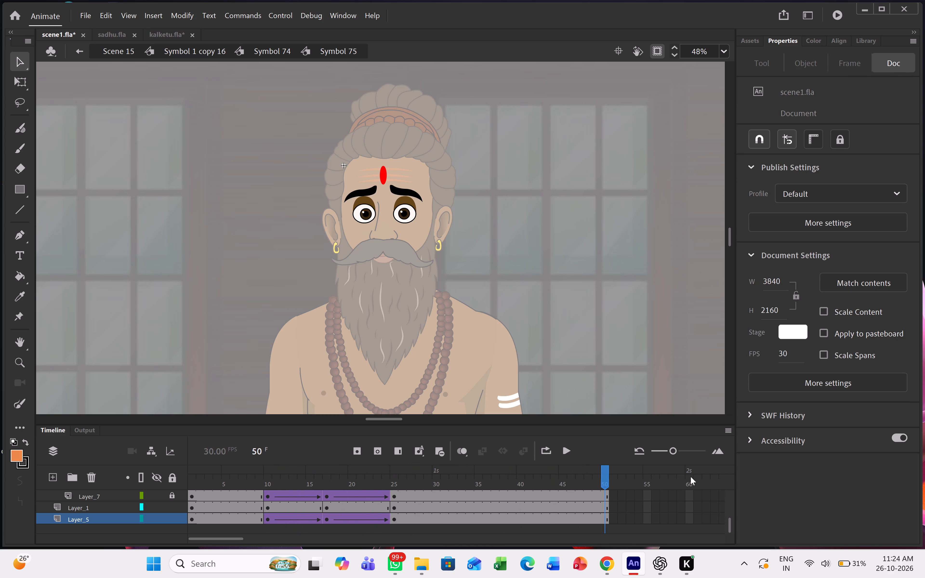
{"action": "double_click", "coordinate": [691, 477]}
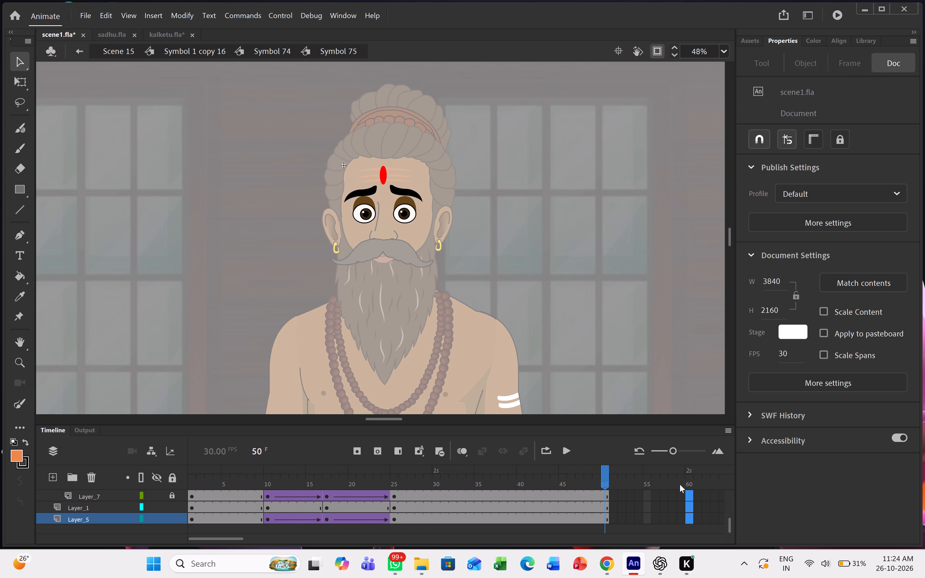
{"action": "key", "text": "F5"}
{"action": "double_click", "coordinate": [596, 315]}
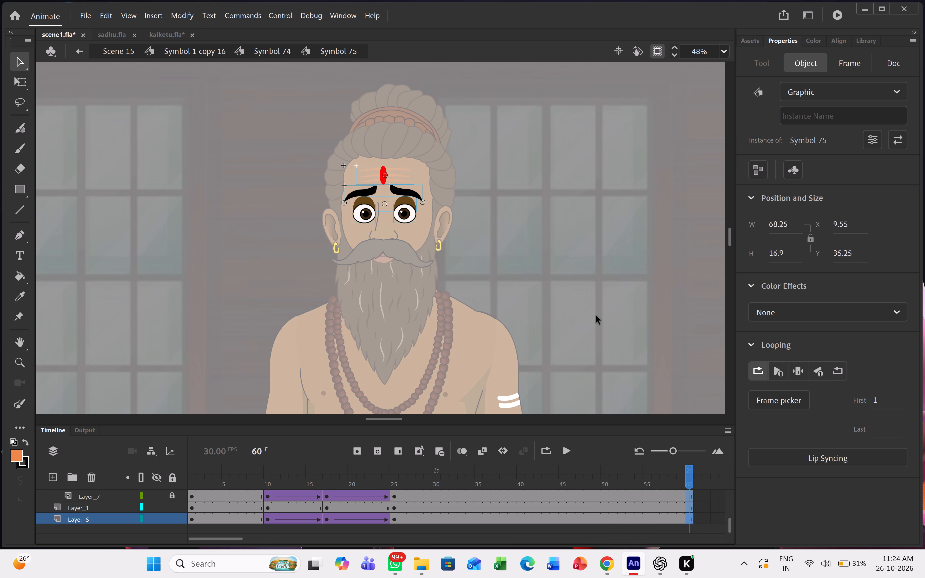
{"action": "double_click", "coordinate": [526, 306]}
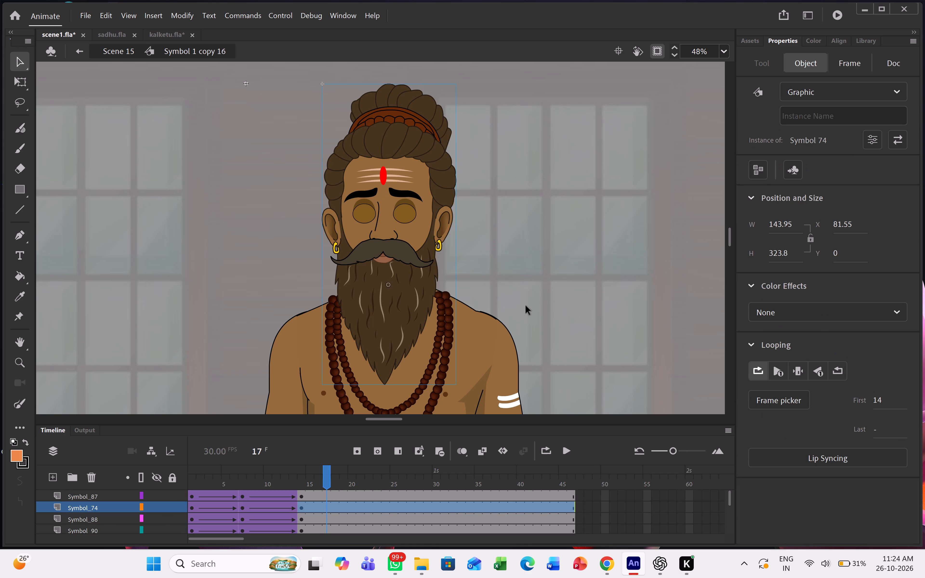
Extend all layers of the sadhu's head symbol (Symbol 74) to frame 615.
{"action": "double_click", "coordinate": [395, 250]}
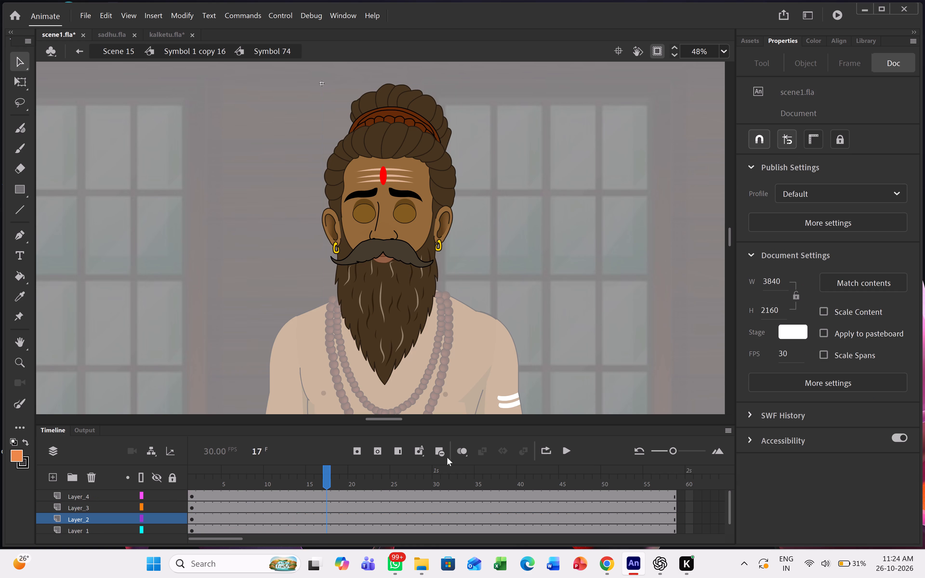
{"action": "left_click_drag", "start_coordinate": [217, 538], "coordinate": [263, 545]}
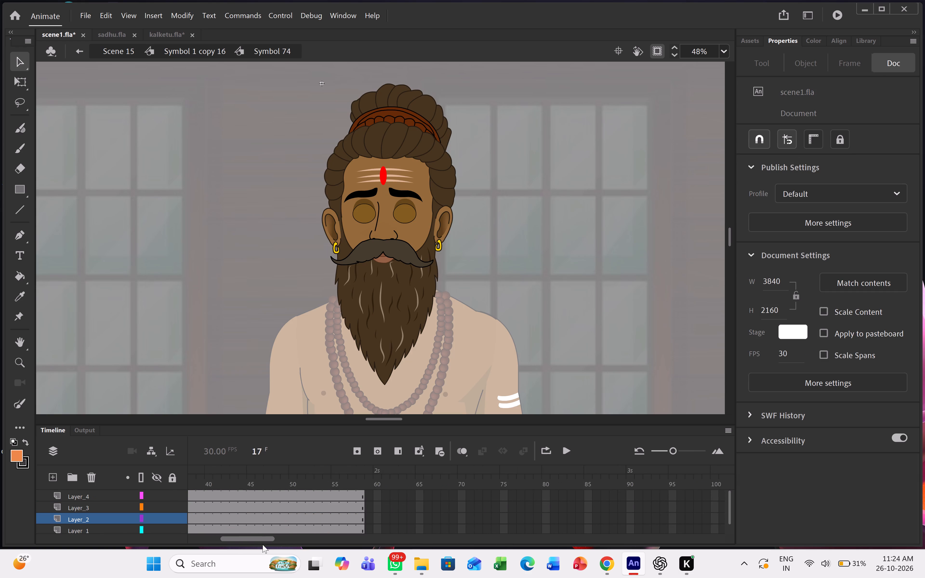
{"action": "left_click_drag", "start_coordinate": [263, 545], "coordinate": [743, 577]}
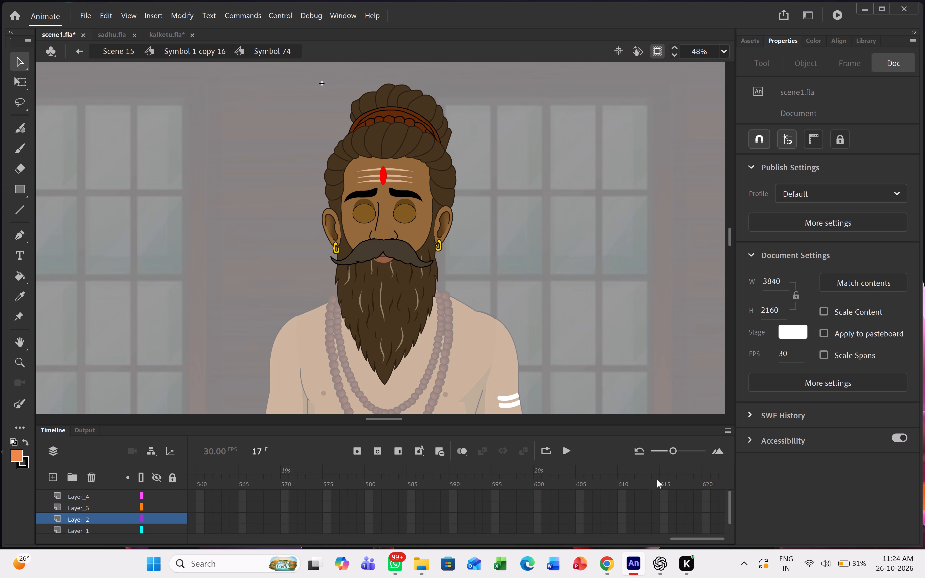
{"action": "double_click", "coordinate": [665, 473]}
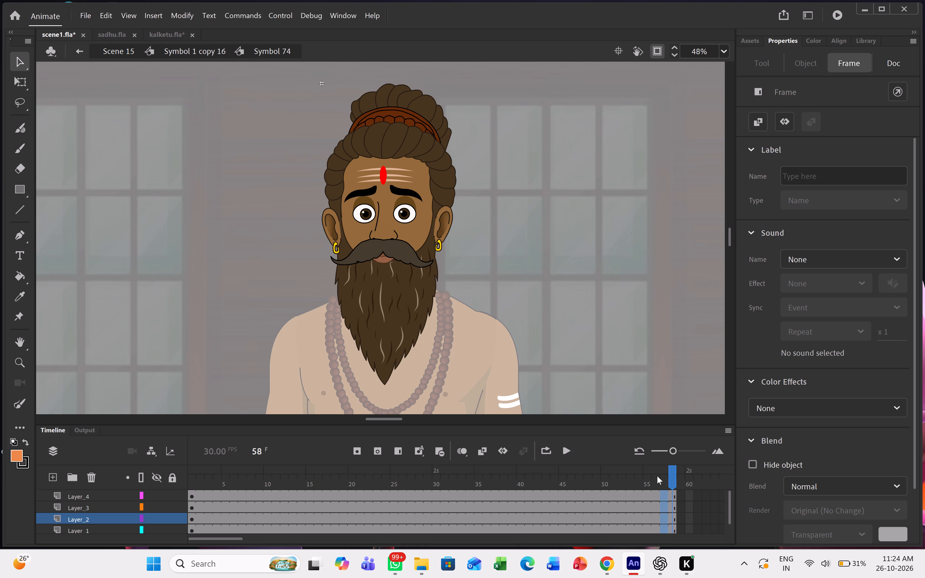
{"action": "scroll", "coordinate": [655, 501], "scroll_direction": "up", "scroll_amount": 10}
{"action": "left_click_drag", "start_coordinate": [218, 538], "coordinate": [817, 558]}
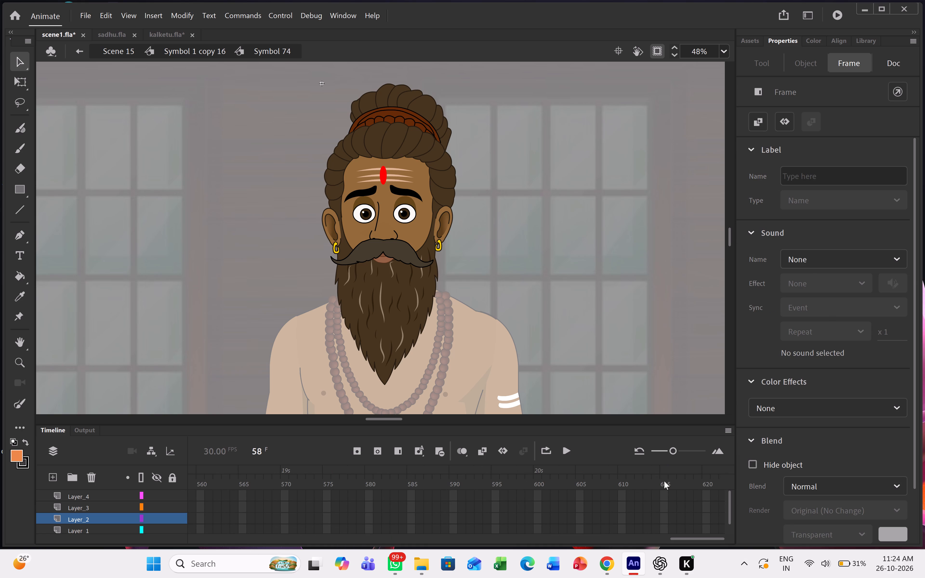
{"action": "double_click", "coordinate": [664, 481]}
{"action": "key", "text": "F5"}
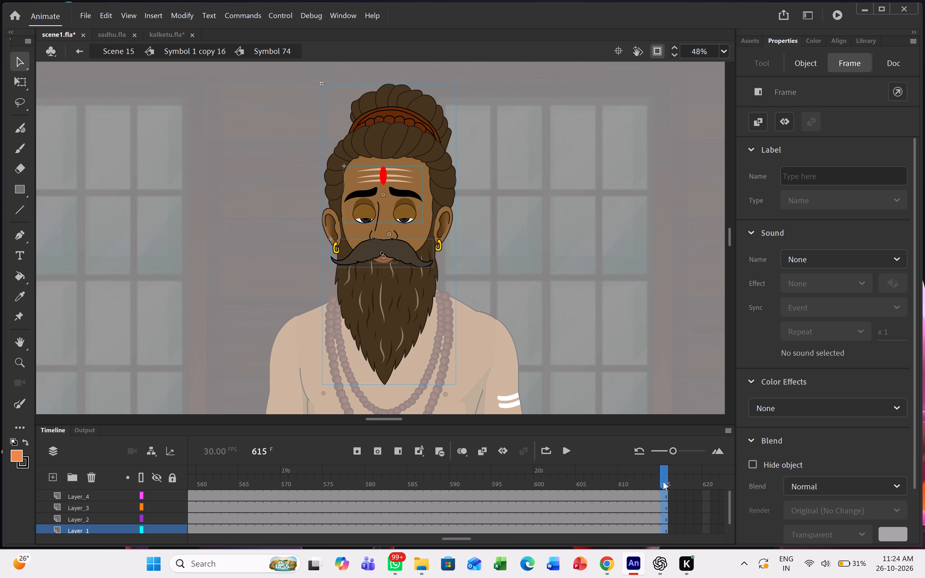
{"action": "double_click", "coordinate": [576, 367]}
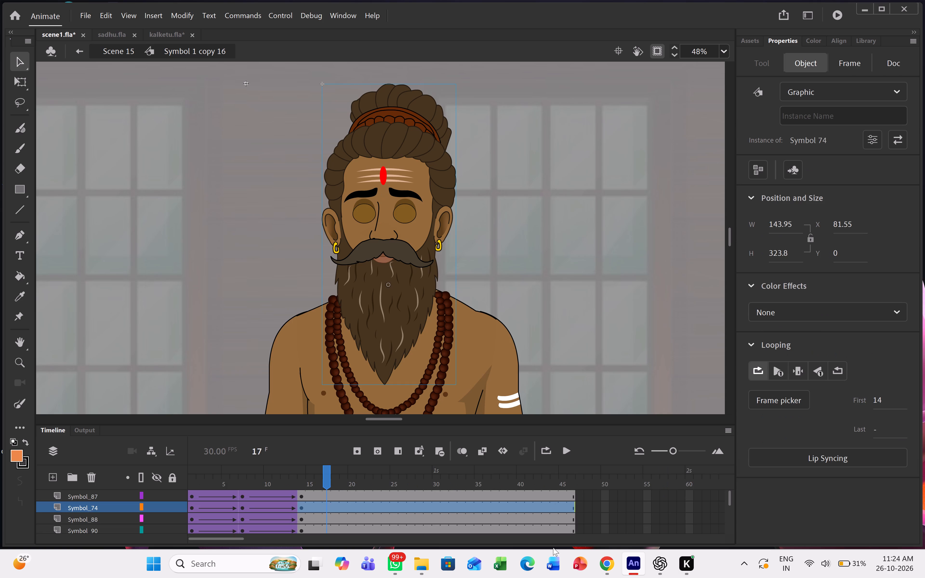
Scrub the sadhu's symbol back to its first frame, return to Scene 15 and play the shot through to its end.
{"action": "left_click_drag", "start_coordinate": [323, 477], "coordinate": [142, 477]}
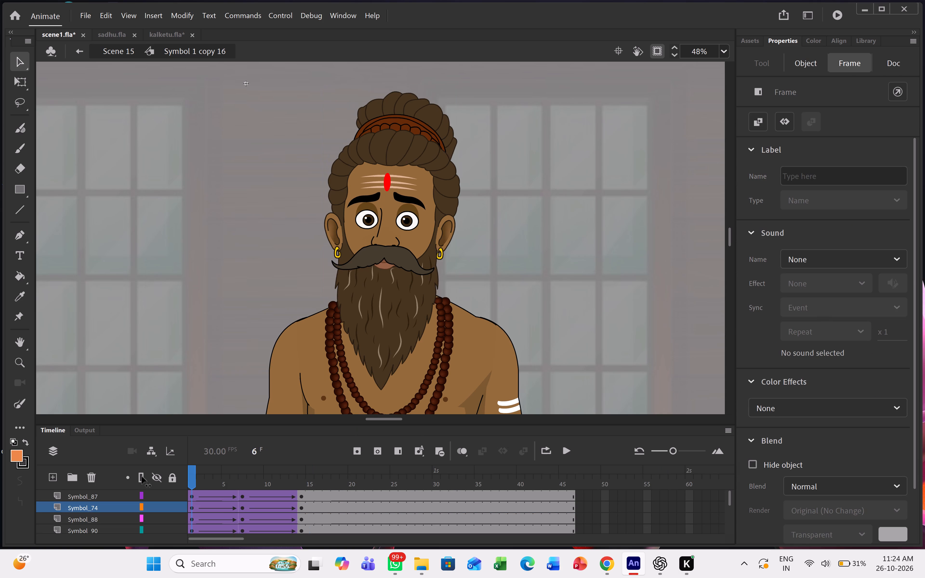
{"action": "left_click_drag", "start_coordinate": [142, 477], "coordinate": [110, 477]}
{"action": "double_click", "coordinate": [192, 338]}
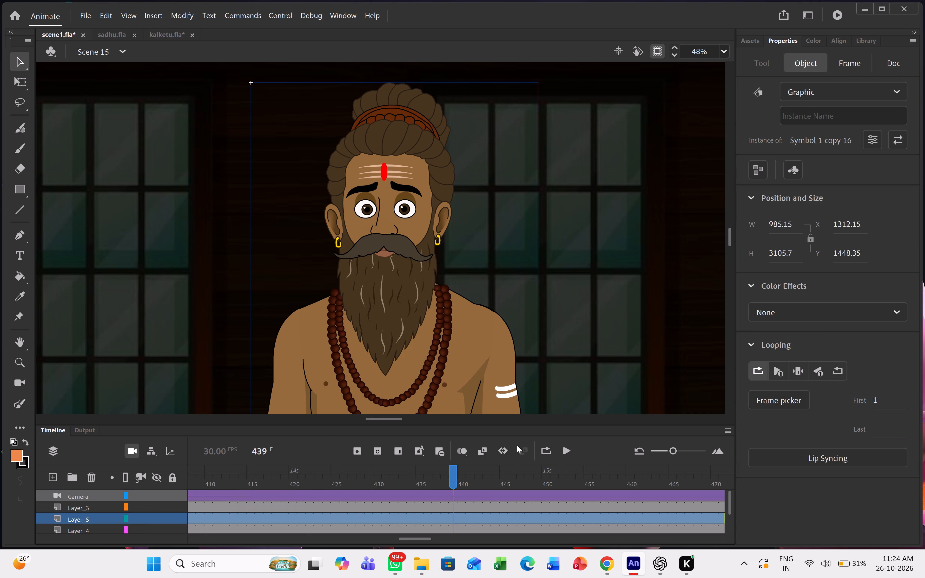
{"action": "left_click", "coordinate": [566, 449]}
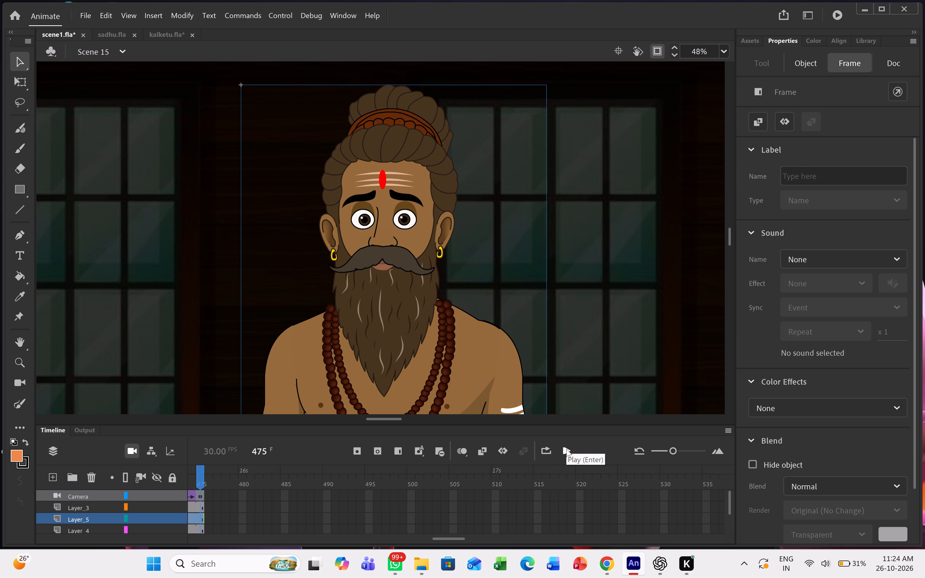
{"action": "scroll", "coordinate": [581, 375], "scroll_direction": "down", "scroll_amount": 9, "text": "ctrl"}
{"action": "scroll", "coordinate": [581, 375], "scroll_direction": "down", "scroll_amount": 2}
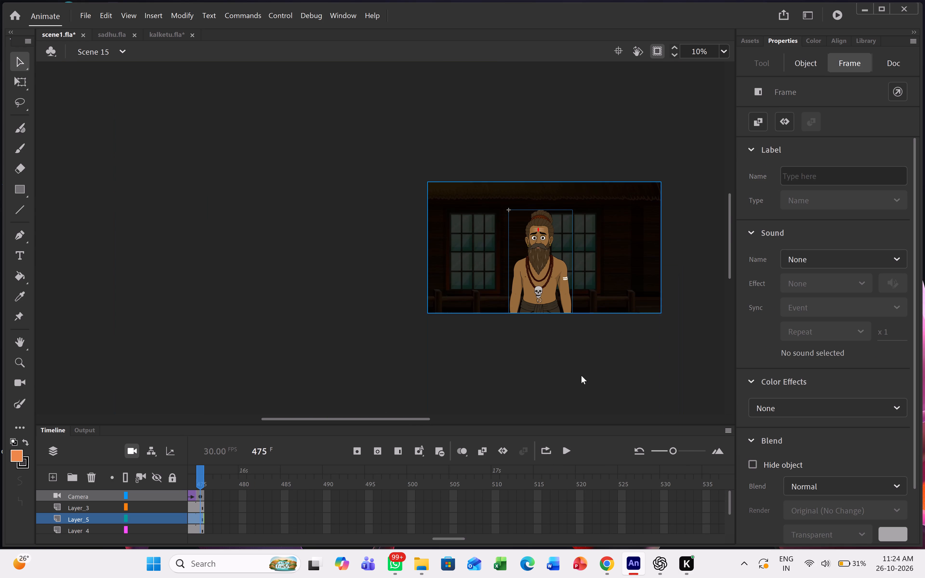
Export the entire movie as H.264 media at 3840 × 2160 with the output file named scene15.
{"action": "left_click", "coordinate": [83, 19]}
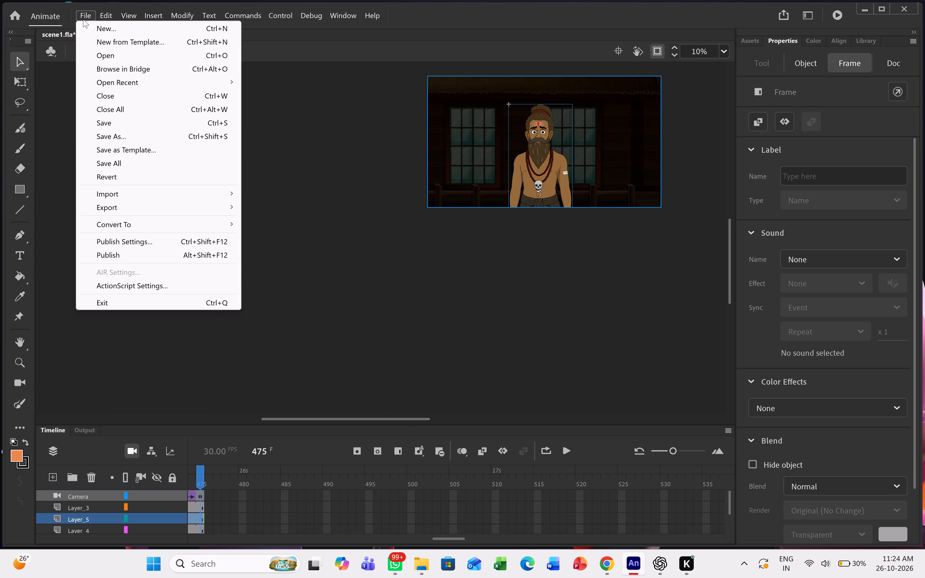
{"action": "left_click", "coordinate": [133, 207]}
{"action": "left_click", "coordinate": [290, 243]}
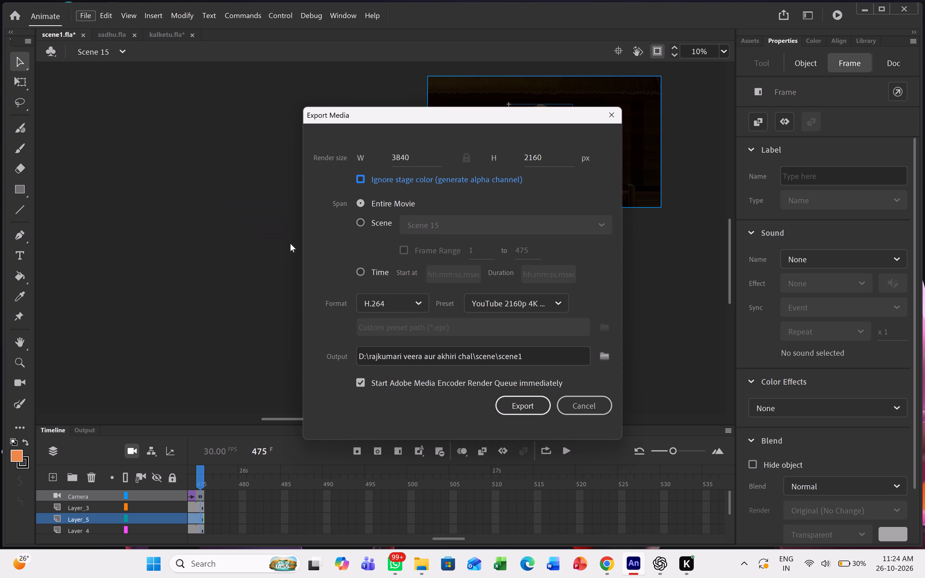
{"action": "left_click", "coordinate": [544, 357]}
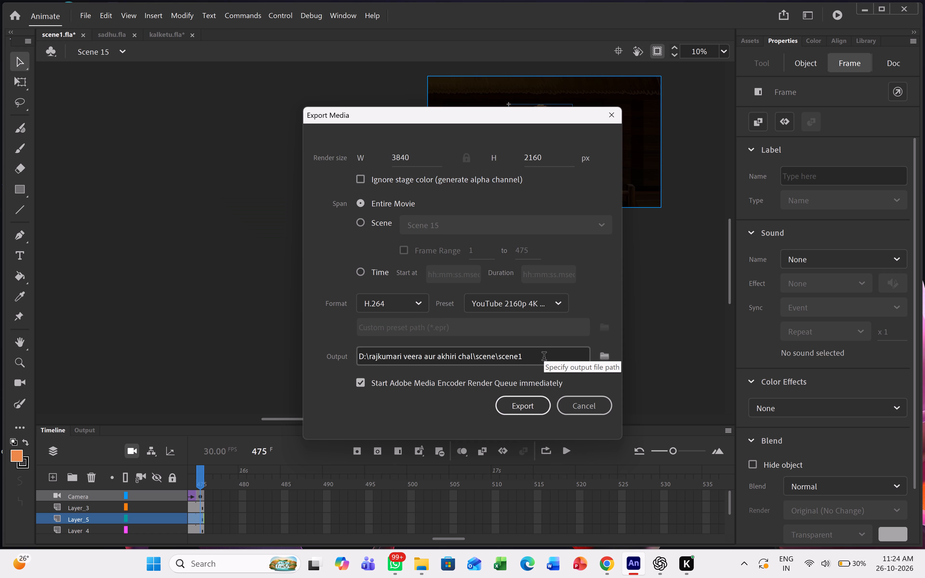
{"action": "key", "text": "5"}
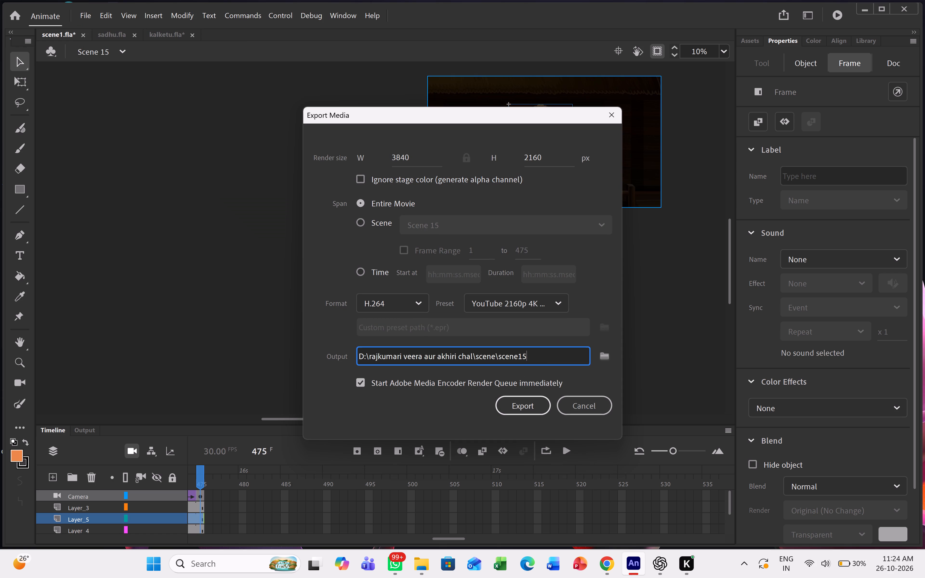